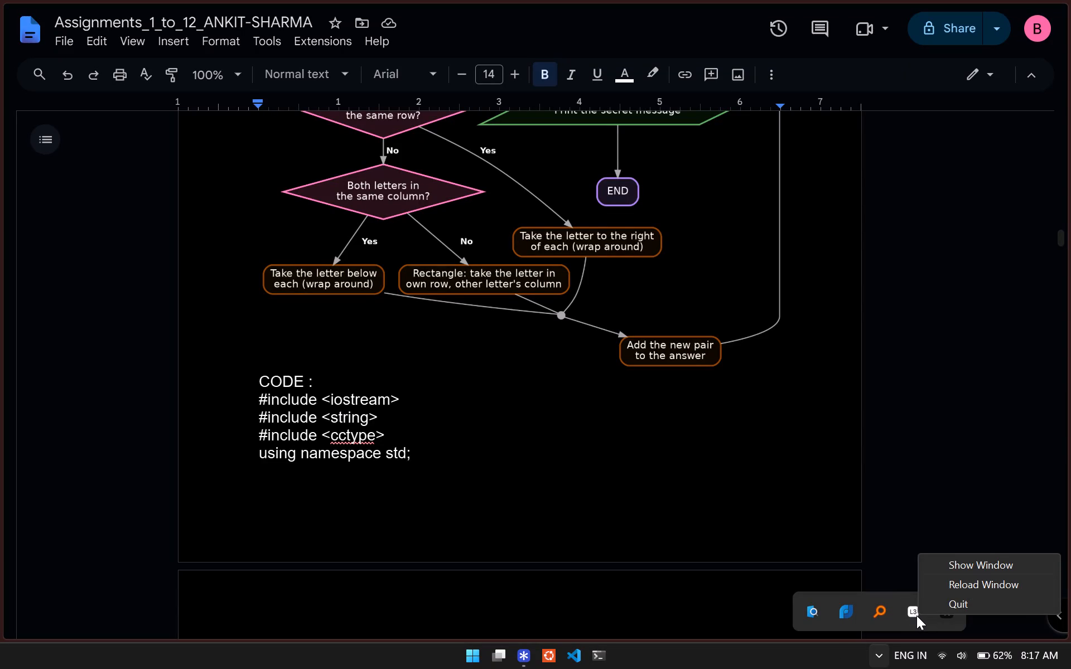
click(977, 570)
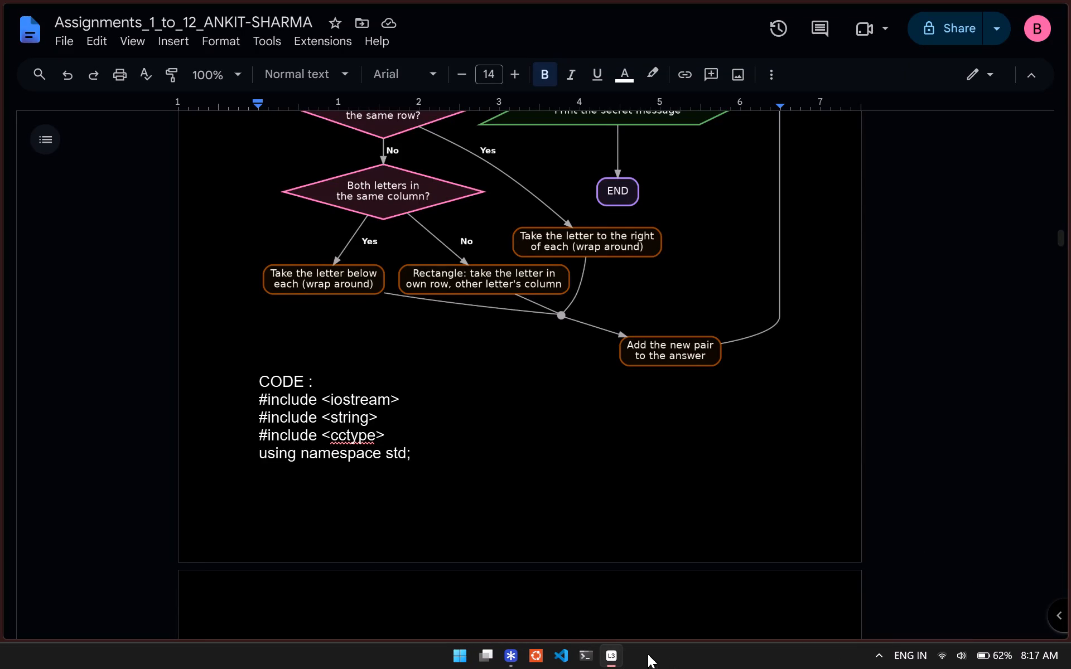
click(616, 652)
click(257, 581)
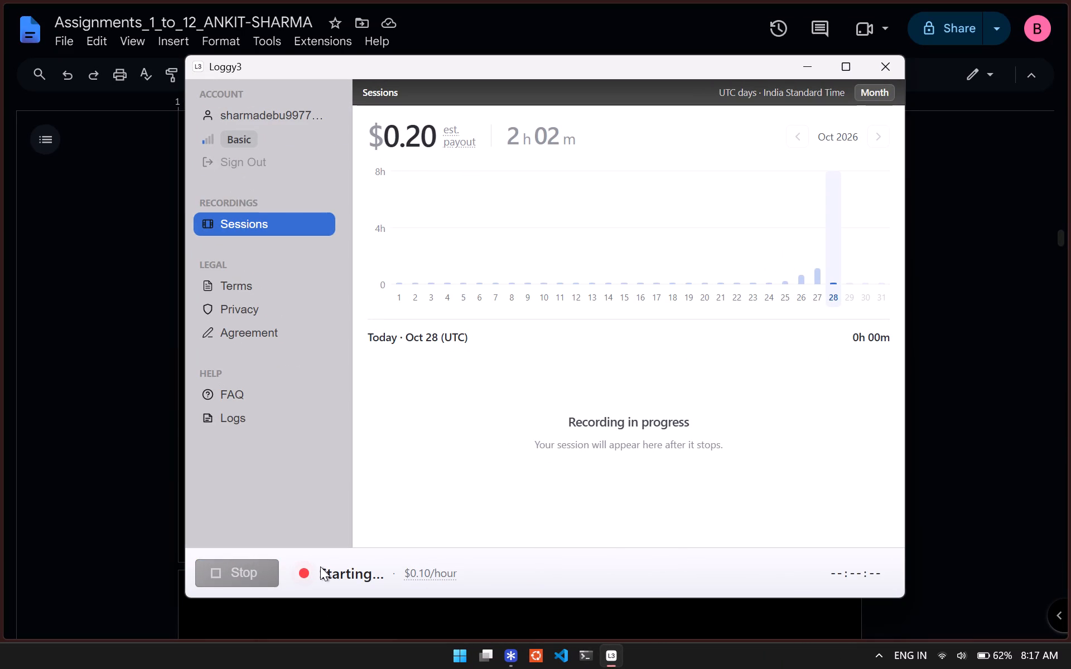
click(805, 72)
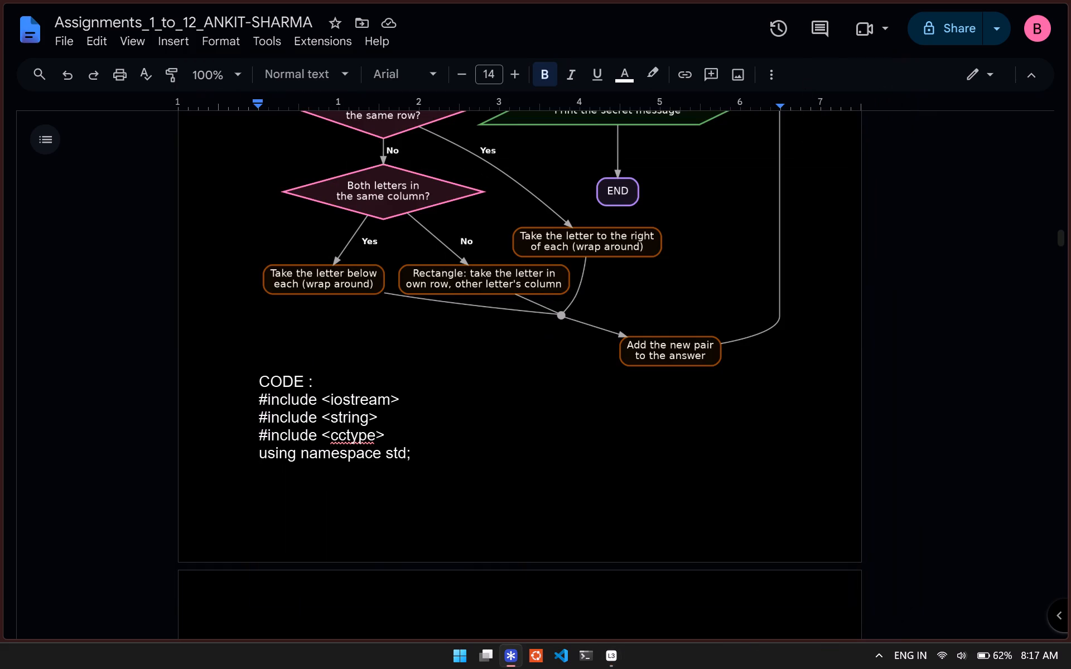
Bold the "TITLE : PLAYFAIR CIPHER" line under the Problem 4 heading.
scroll(431, 464, down, 1)
scroll(363, 434, up, 9)
scroll(366, 425, down, 2)
scroll(366, 425, up, 12)
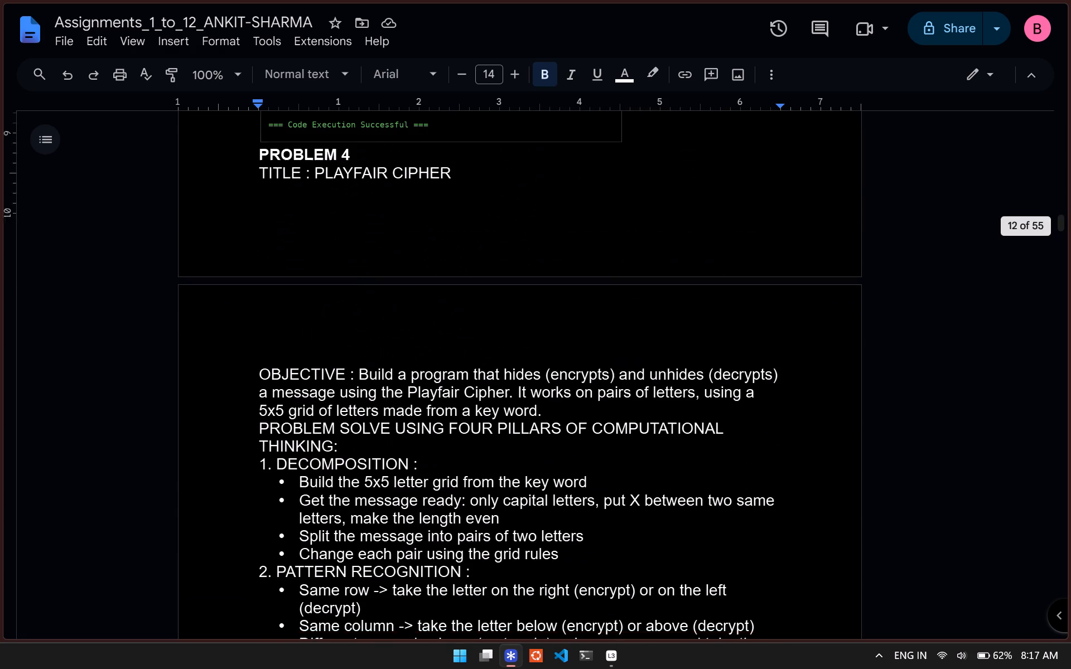
scroll(365, 430, up, 4)
scroll(364, 432, down, 2)
drag(254, 362, 473, 357)
key(ctrl+b)
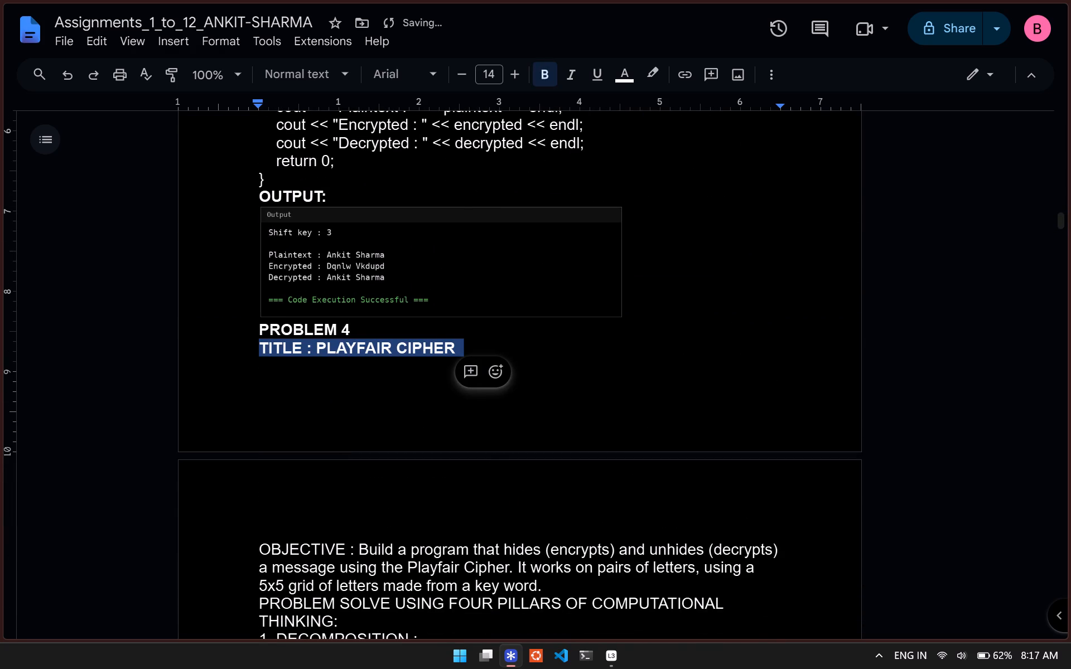
Insert a blank line after the Playfair Cipher title and another between "PROBLEM 4" and the title.
click(471, 344)
key(Return)
click(370, 324)
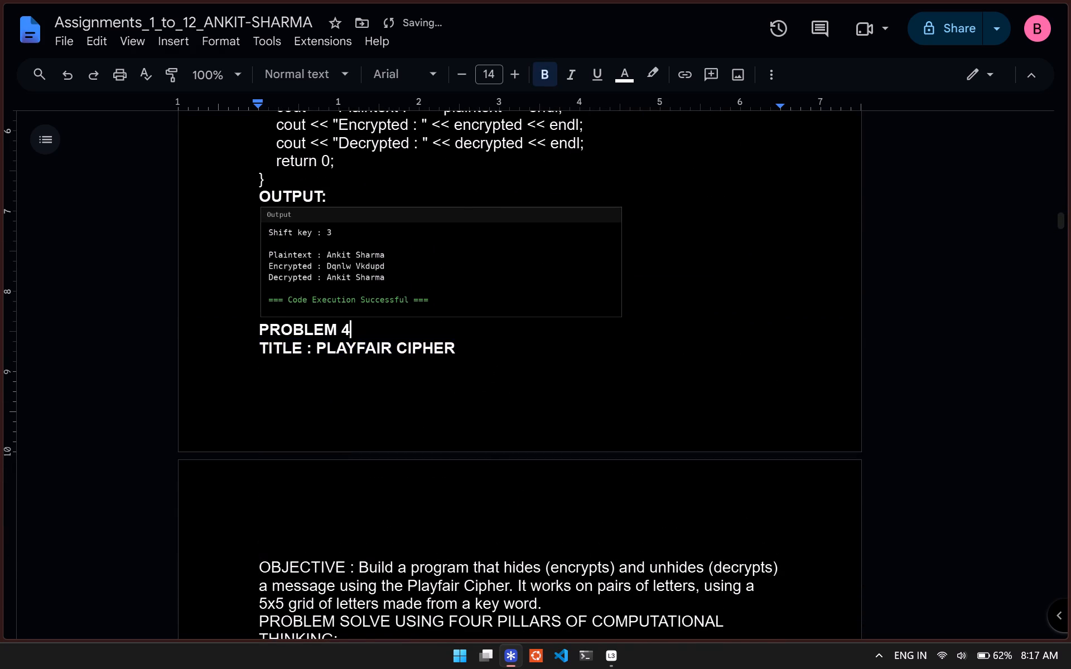
key(Return)
Bold the "OBJECTIVE :" label, the four pillars of computational thinking heading and "1. DECOMPOSITION :" in the Playfair Cipher section.
drag(259, 589, 336, 594)
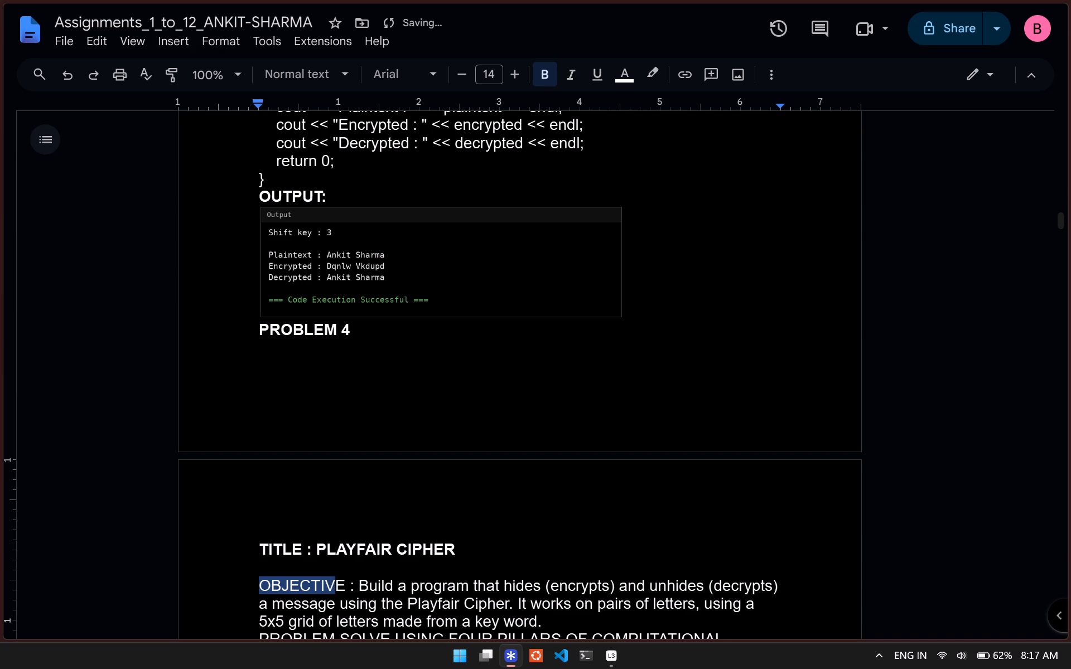
drag(336, 594, 358, 593)
key(ctrl+b)
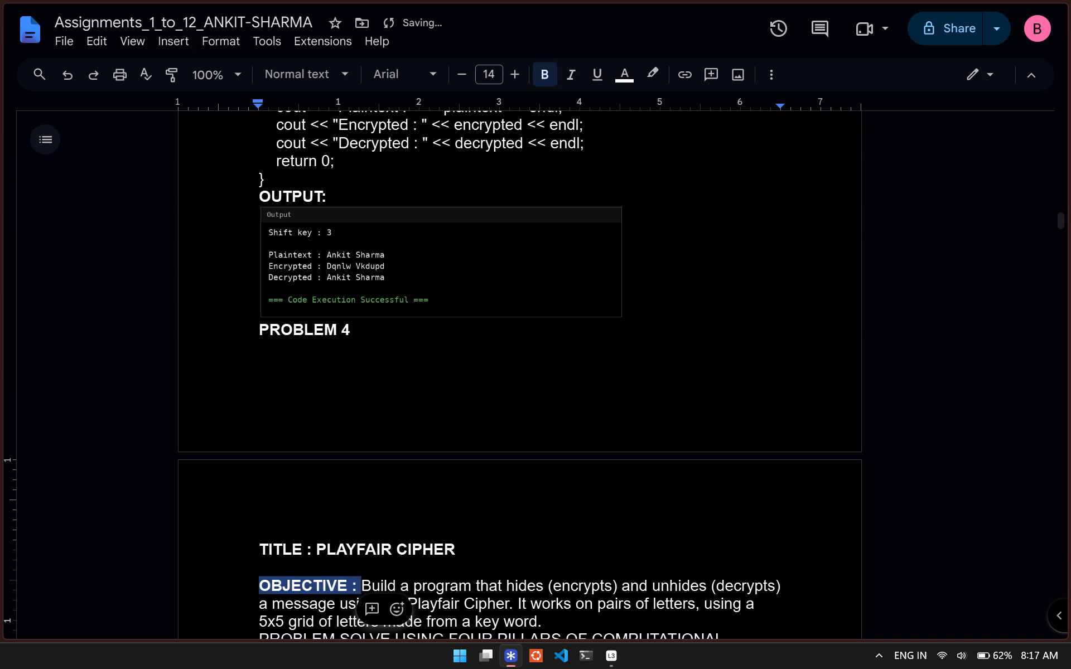
scroll(422, 560, down, 4)
drag(252, 311, 360, 327)
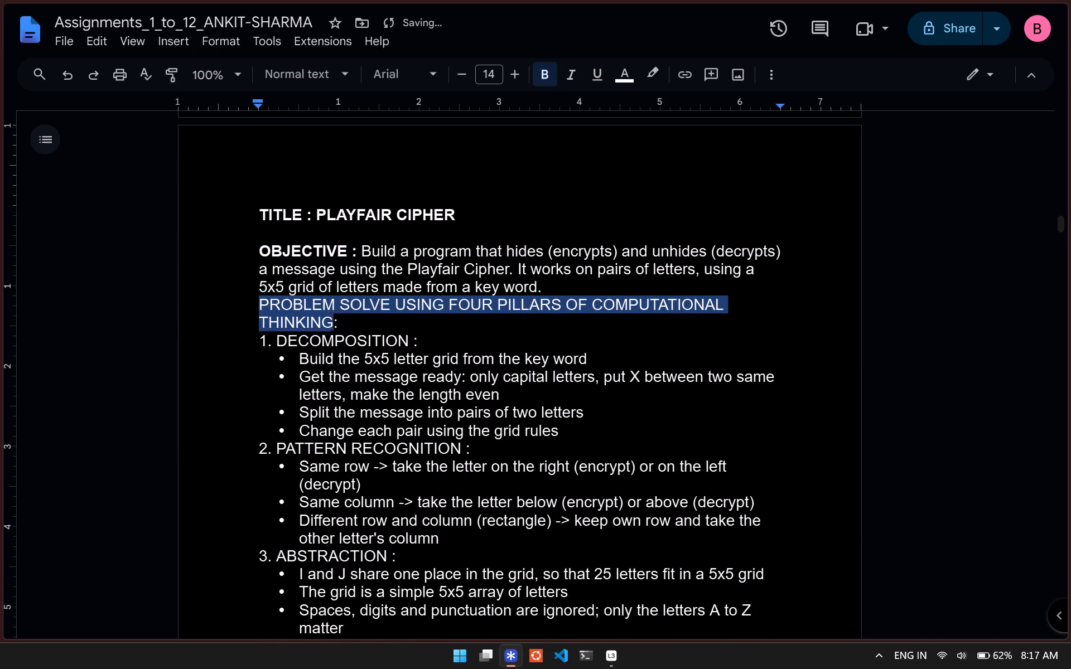
drag(360, 327, 427, 344)
key(ctrl+b)
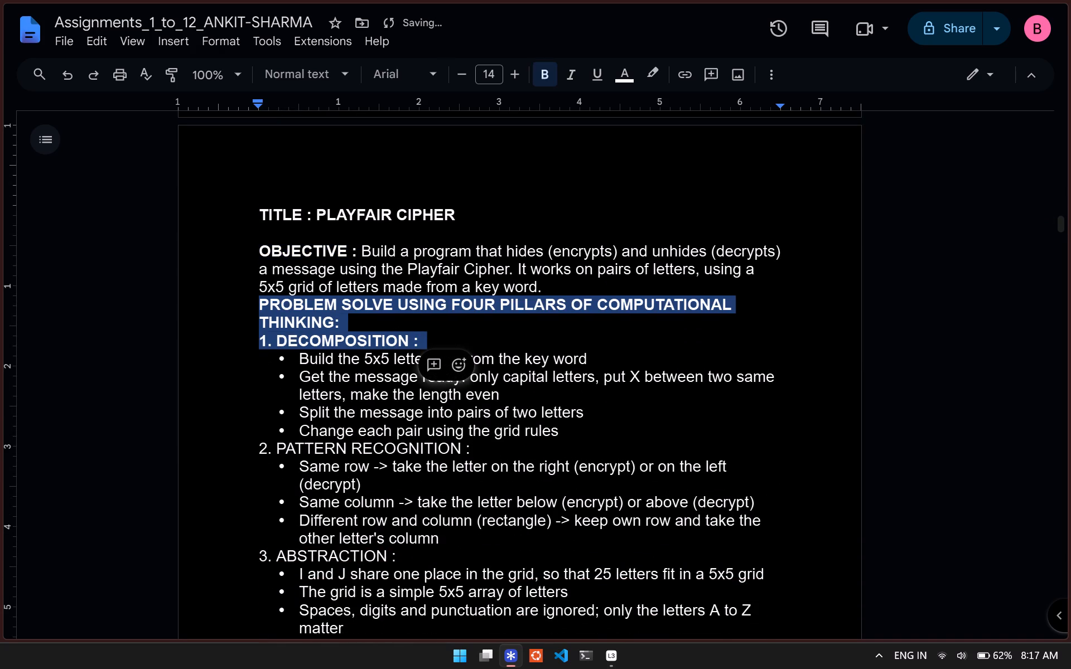
Bold the "2. PATTERN RECOGNITION :", "3. ABSTRACTION :" and "4. ALGORITHM :" subheadings in the Playfair Cipher section.
drag(247, 453, 474, 449)
key(ctrl+b)
key(ctrl+v)
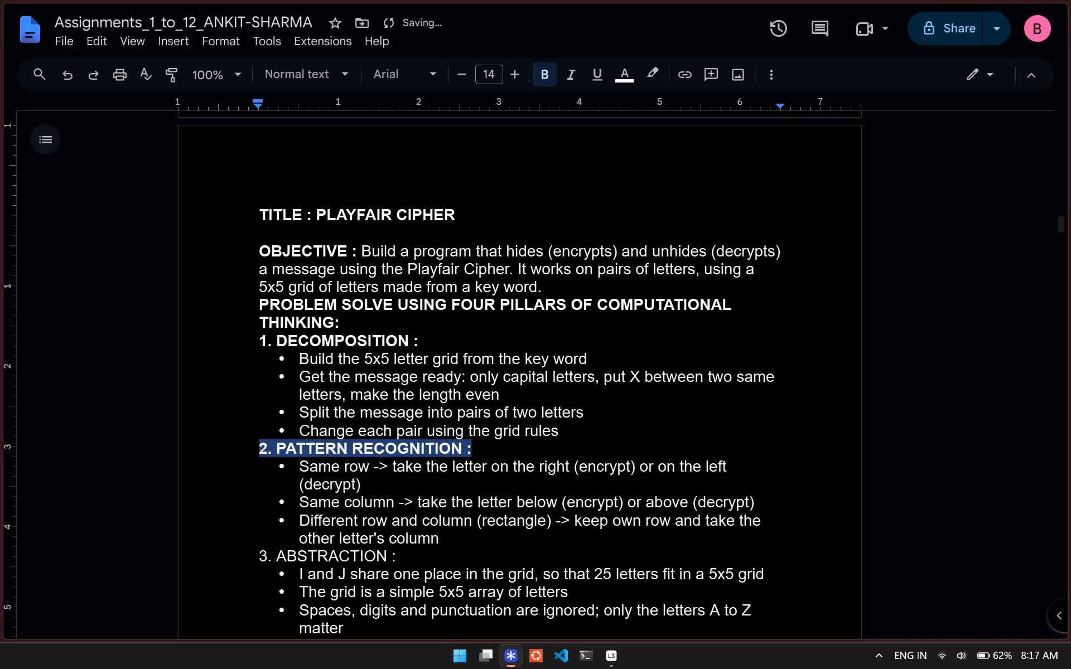
key(ctrl+z)
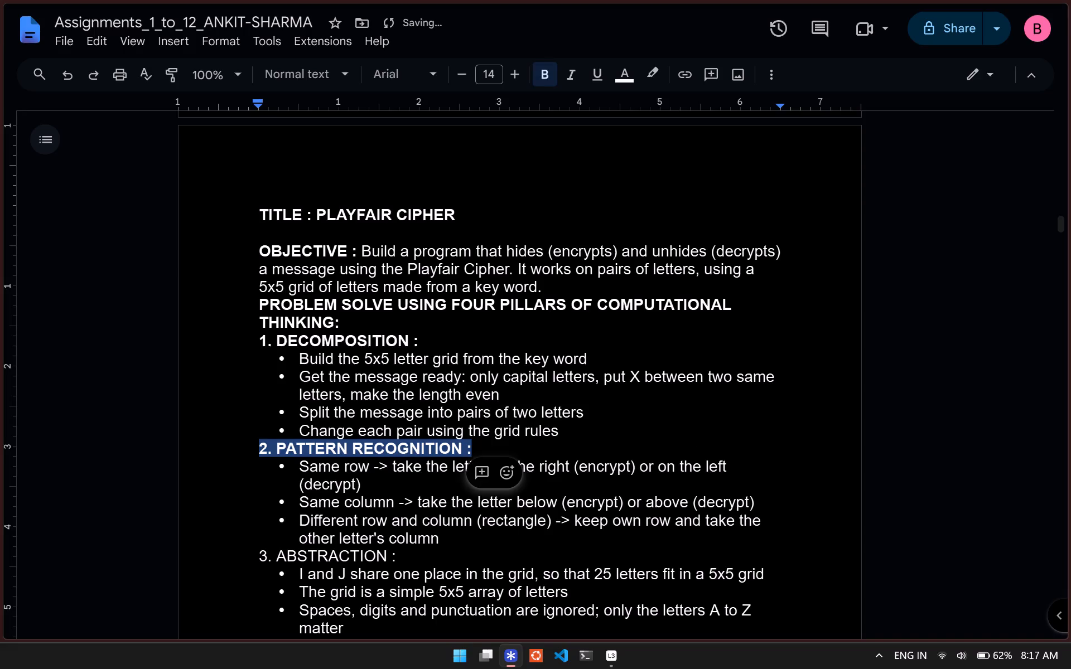
scroll(532, 463, down, 3)
drag(254, 299, 399, 311)
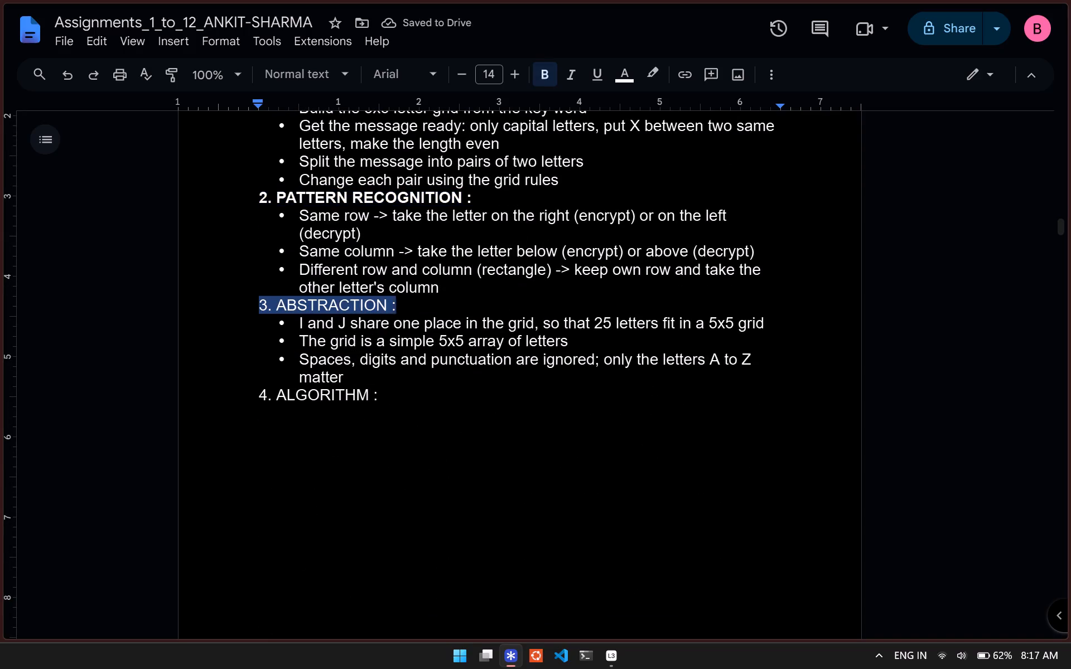
drag(399, 311, 403, 311)
key(ctrl+b)
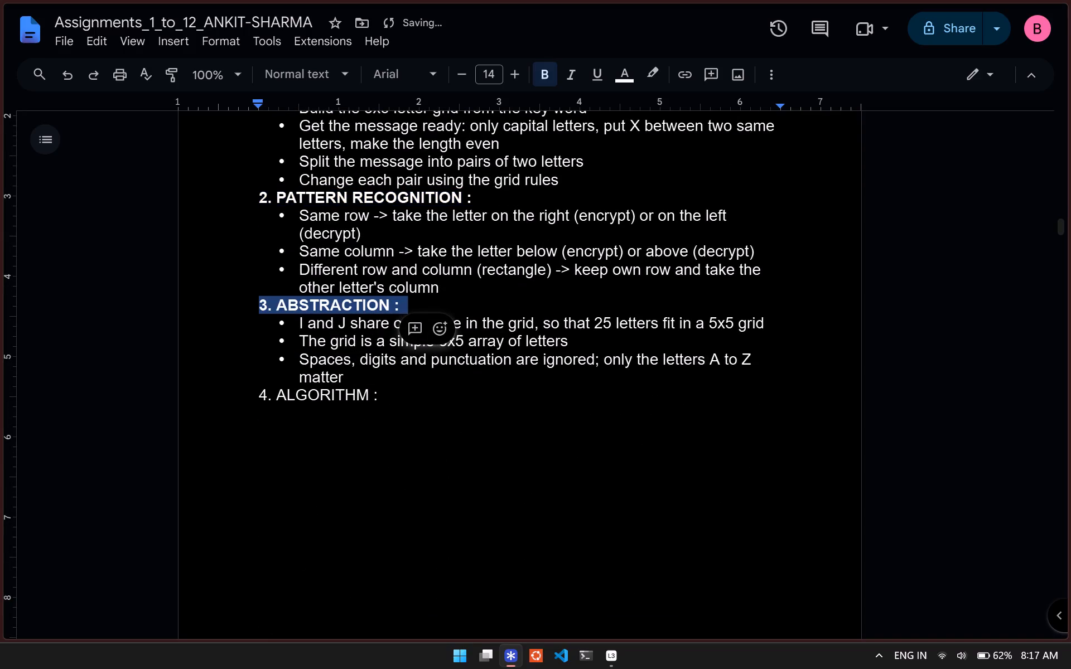
drag(250, 391, 394, 404)
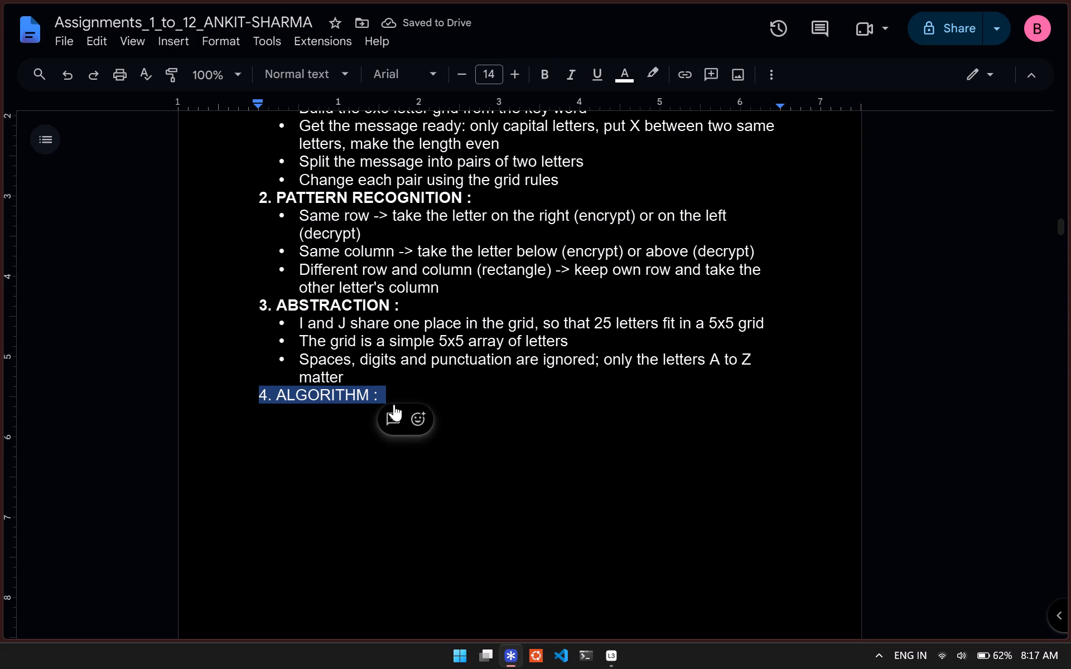
key(ctrl+b)
Bold the "CODE :" heading below the Playfair Cipher flowchart.
scroll(394, 404, down, 14)
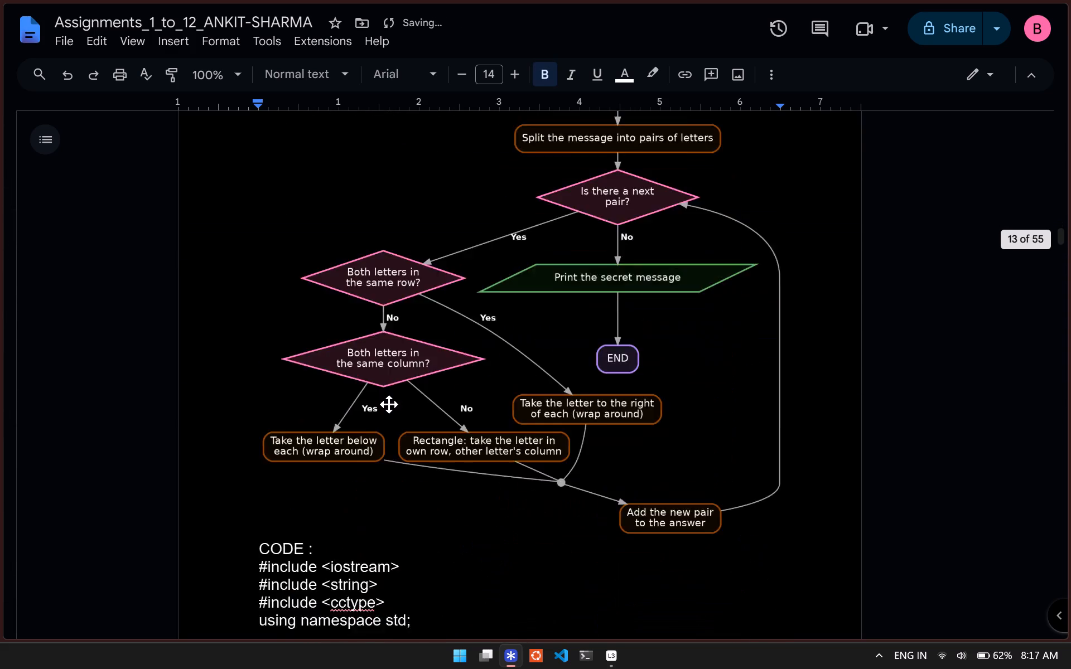
scroll(389, 404, down, 2)
scroll(389, 404, up, 2)
drag(247, 301, 325, 295)
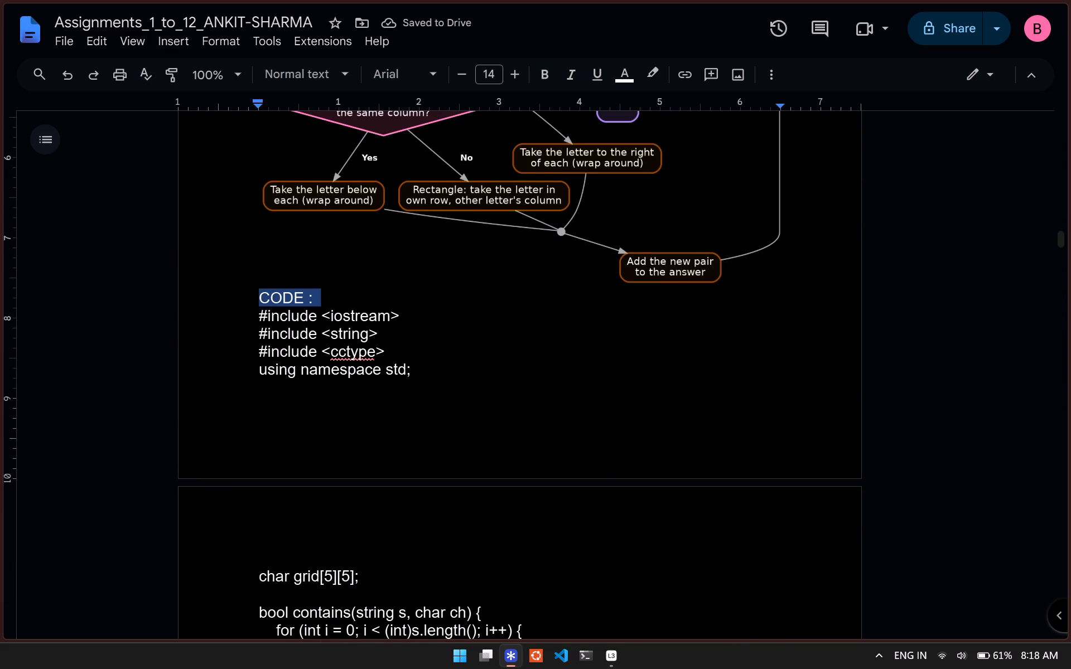
key(ctrl+b)
Bold the output heading that follows the end of the Playfair Cipher code.
scroll(302, 523, down, 5)
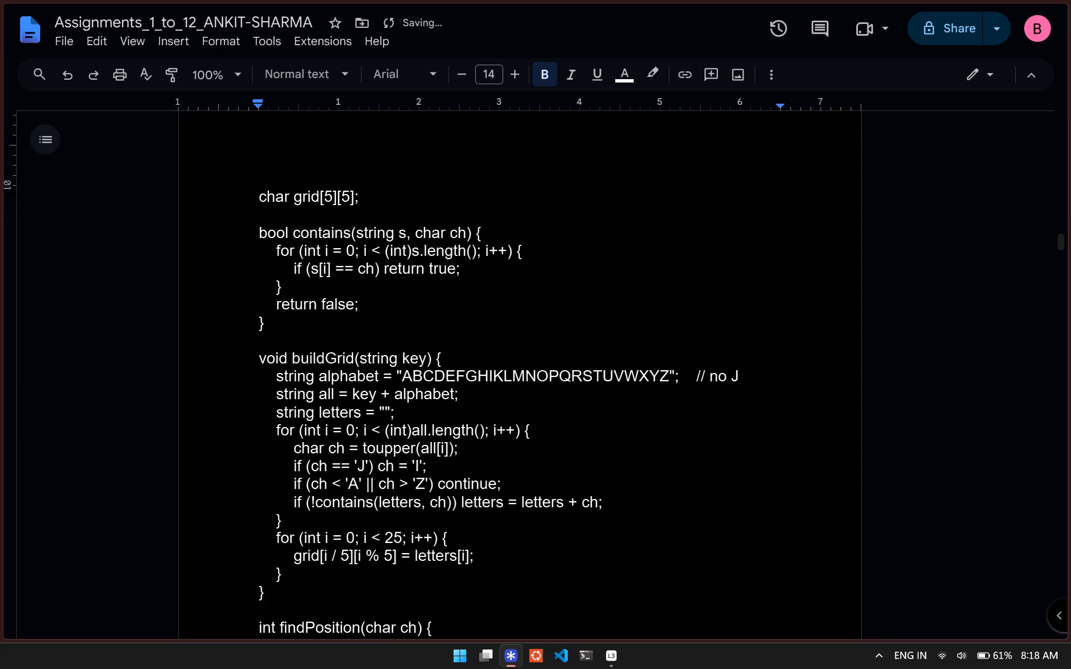
scroll(301, 503, down, 18)
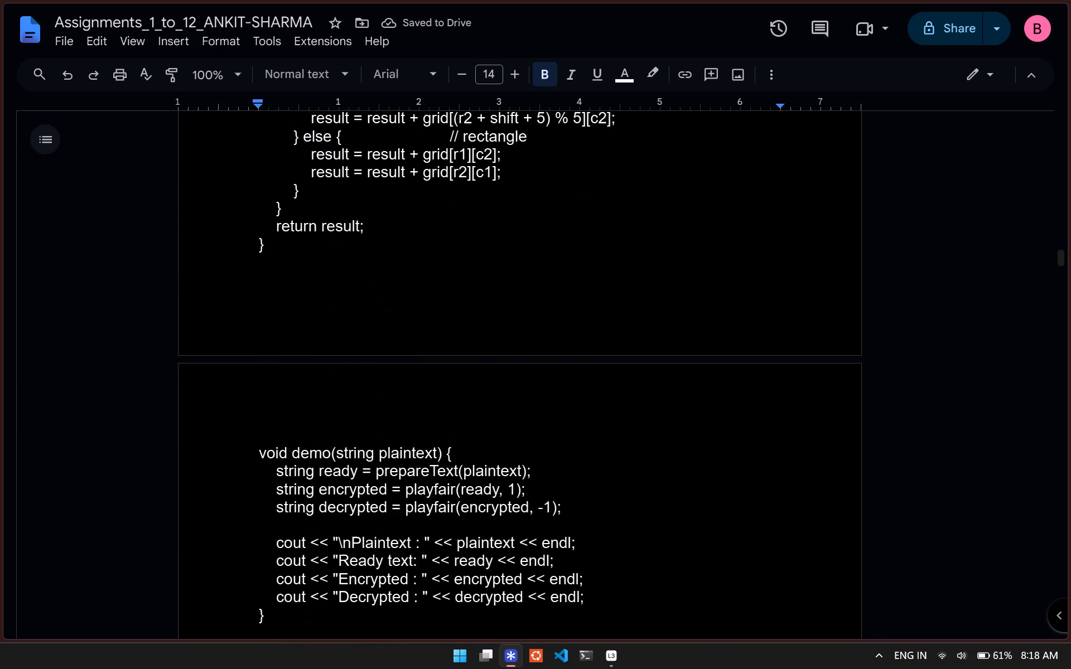
scroll(262, 465, down, 7)
drag(246, 351, 336, 351)
key(ctrl+b)
Bold the "ASSIGNMENT 5" heading, the "TITLE : SHOPPING CART" line and the "OBJECTIVE :" label below it.
scroll(341, 369, down, 8)
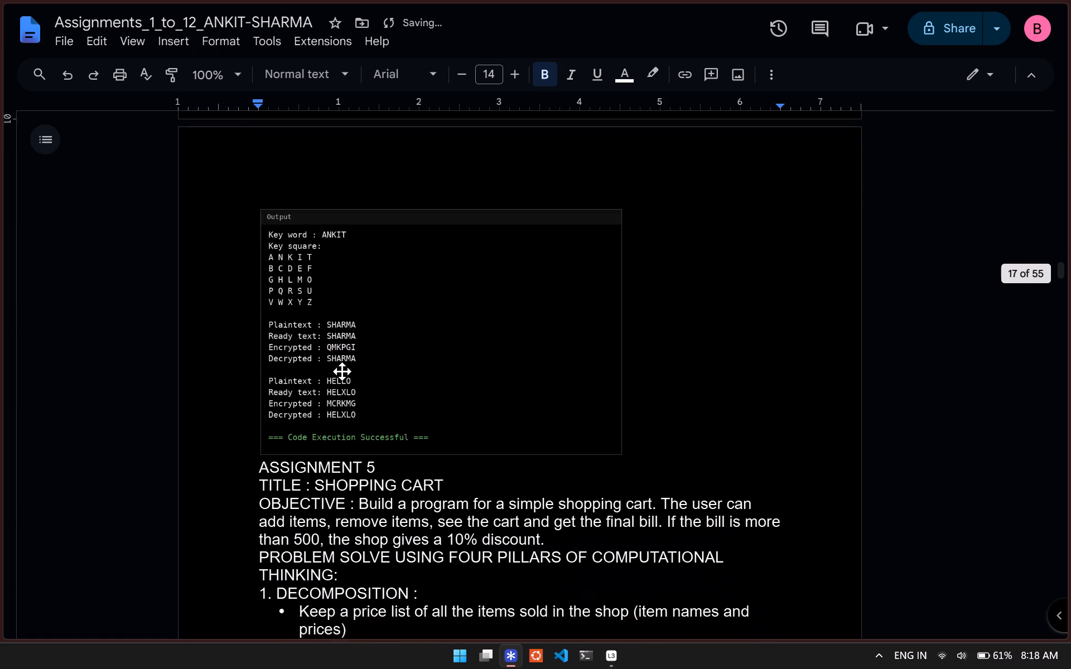
scroll(415, 332, up, 1)
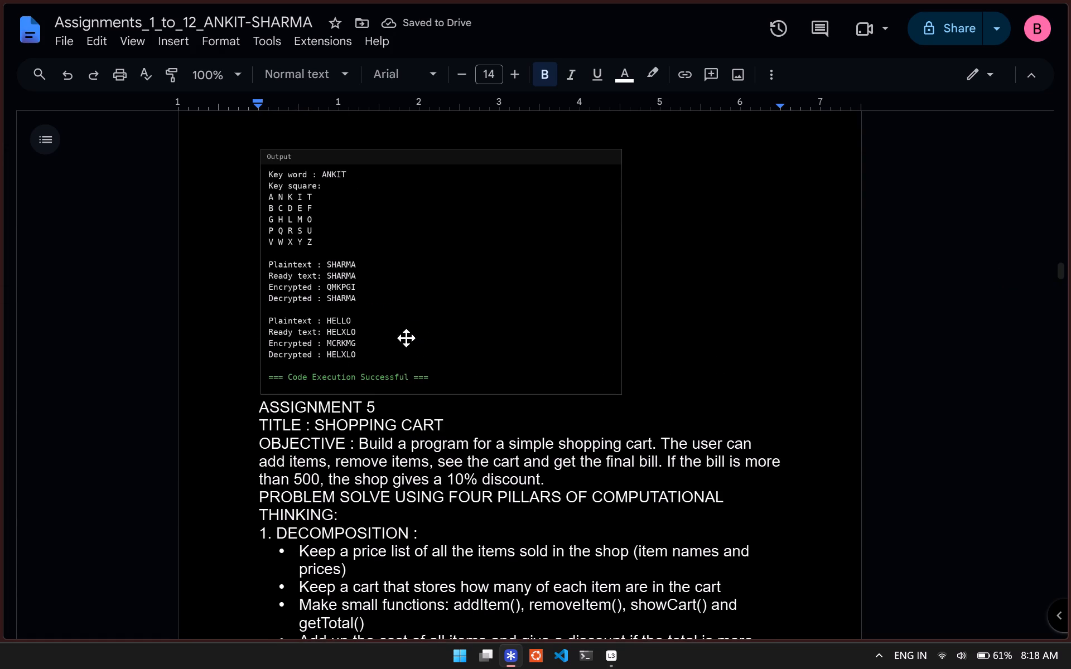
drag(257, 410, 347, 445)
drag(347, 445, 354, 446)
drag(355, 446, 263, 406)
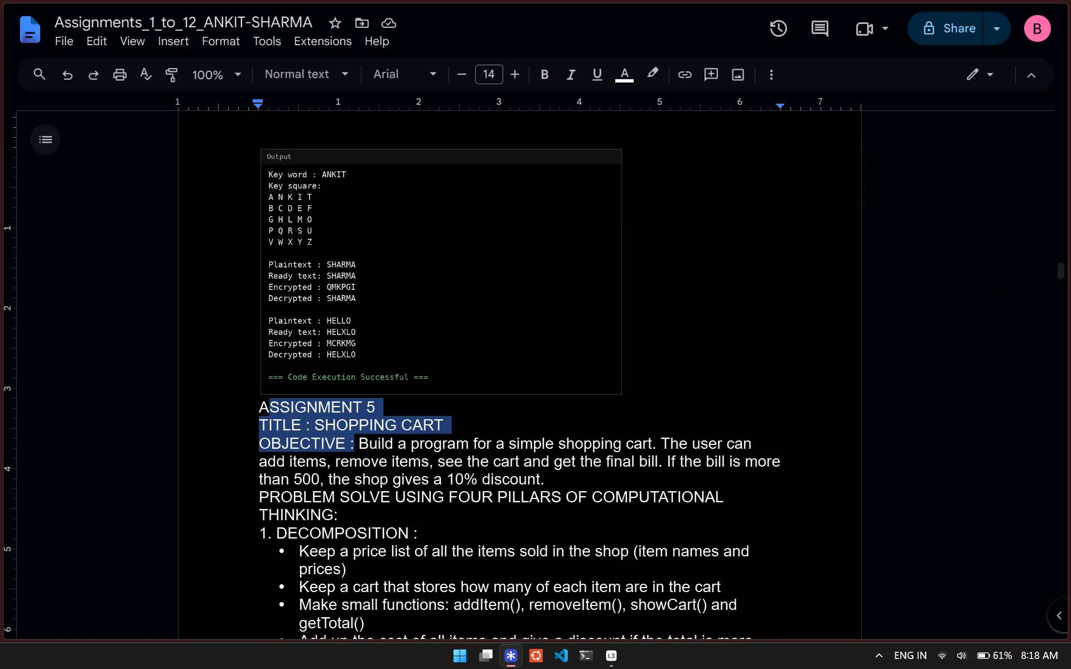
drag(263, 406, 260, 406)
key(ctrl+b)
Replace the "ASSIGNMENT 5" heading with "PROBLEM 5".
click(392, 406)
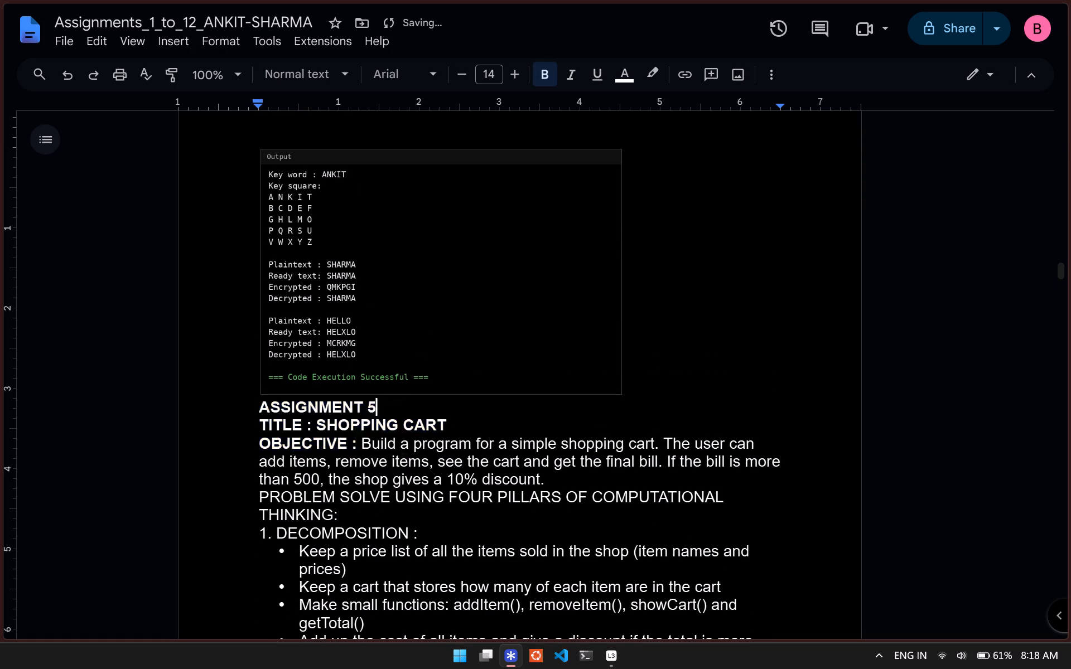
drag(383, 405, 257, 406)
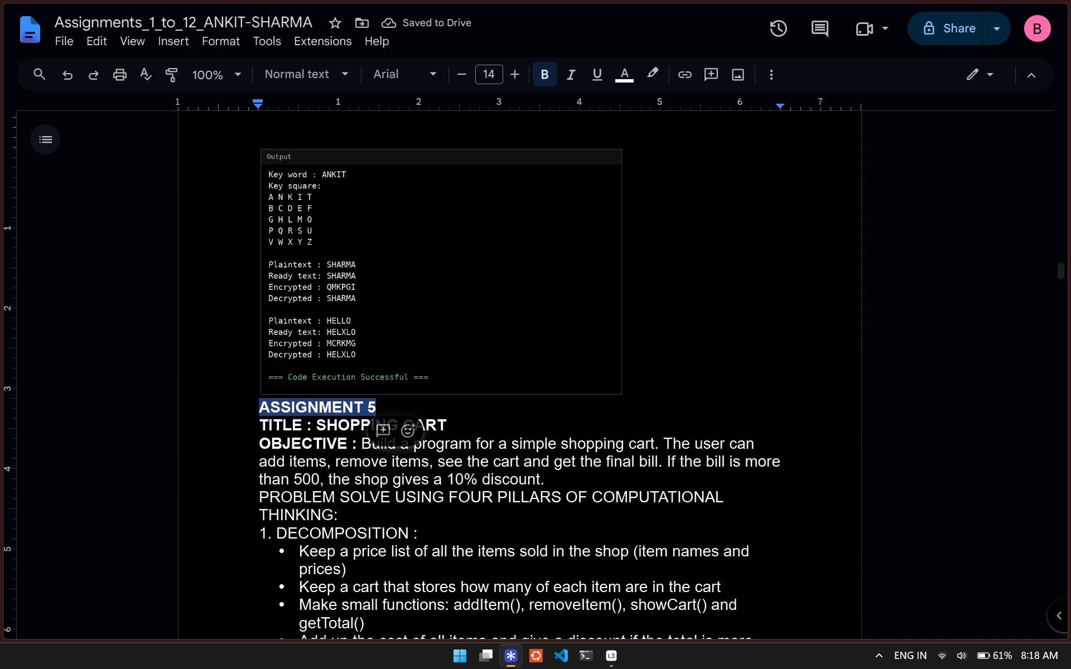
text(PROBLEM)
key(space)
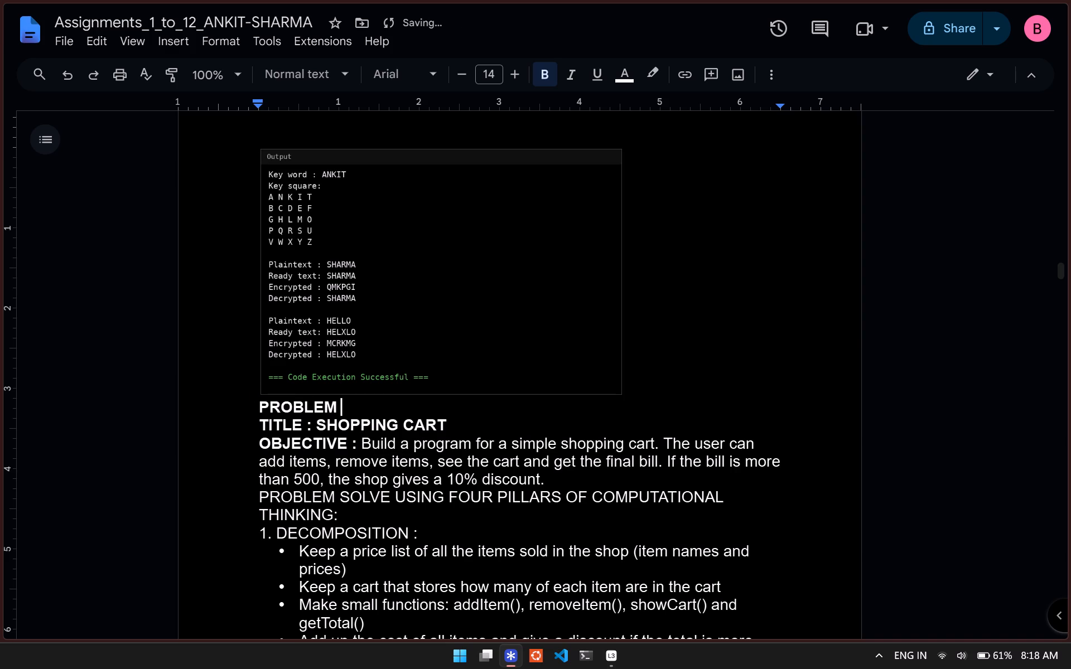
key(5)
Insert one blank line before and one after the Shopping Cart title line.
key(Return)
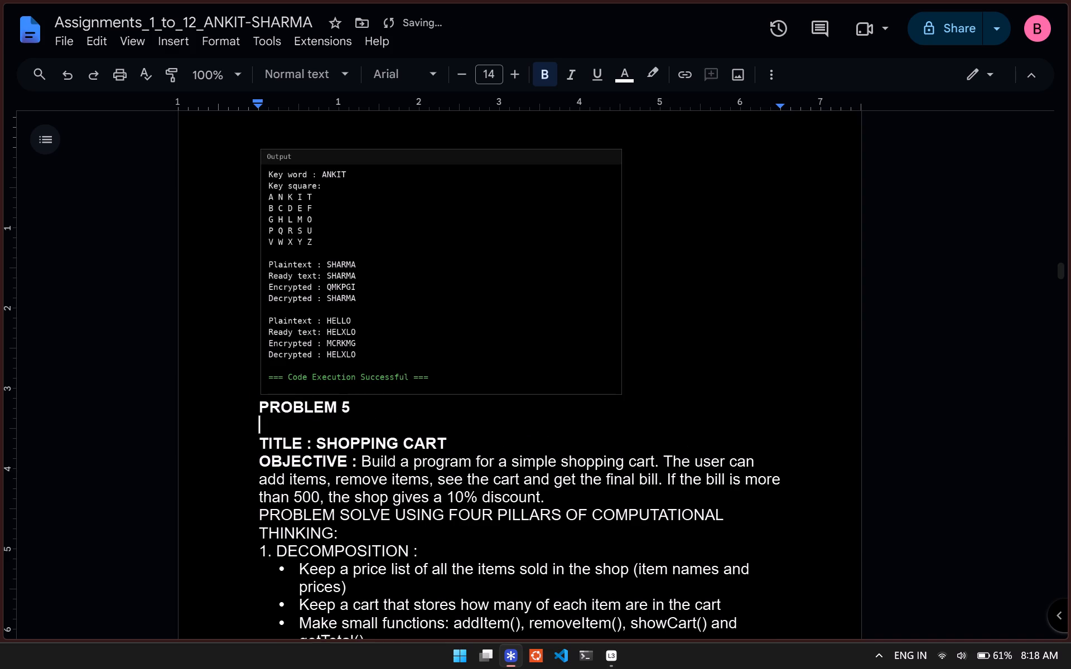
key(Down)
key(Return)
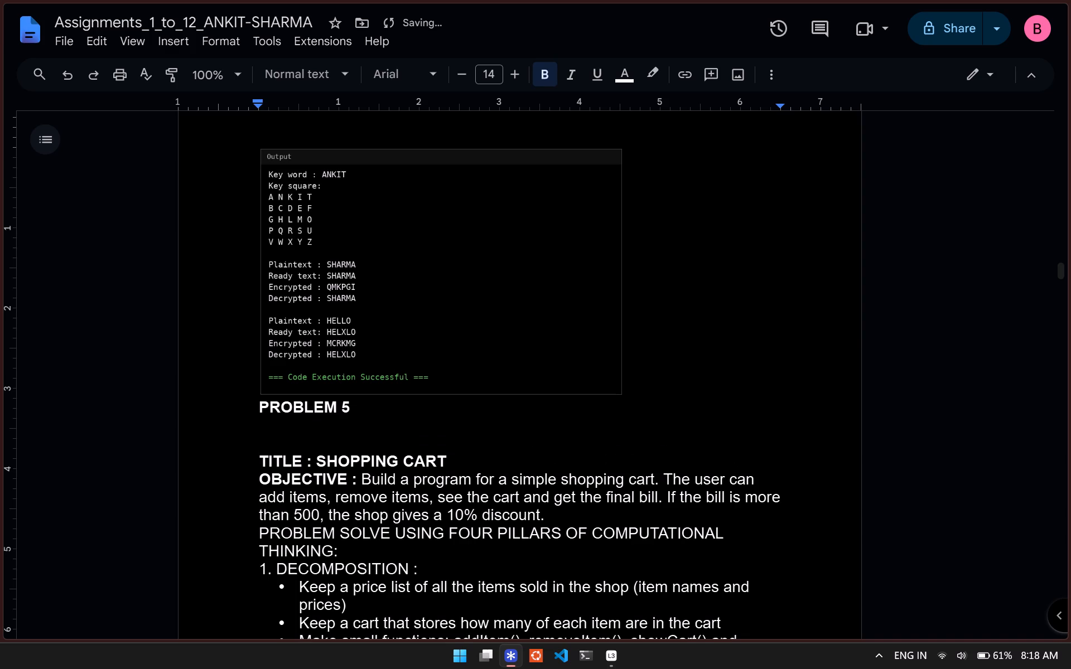
key(BackSpace)
key(Down)
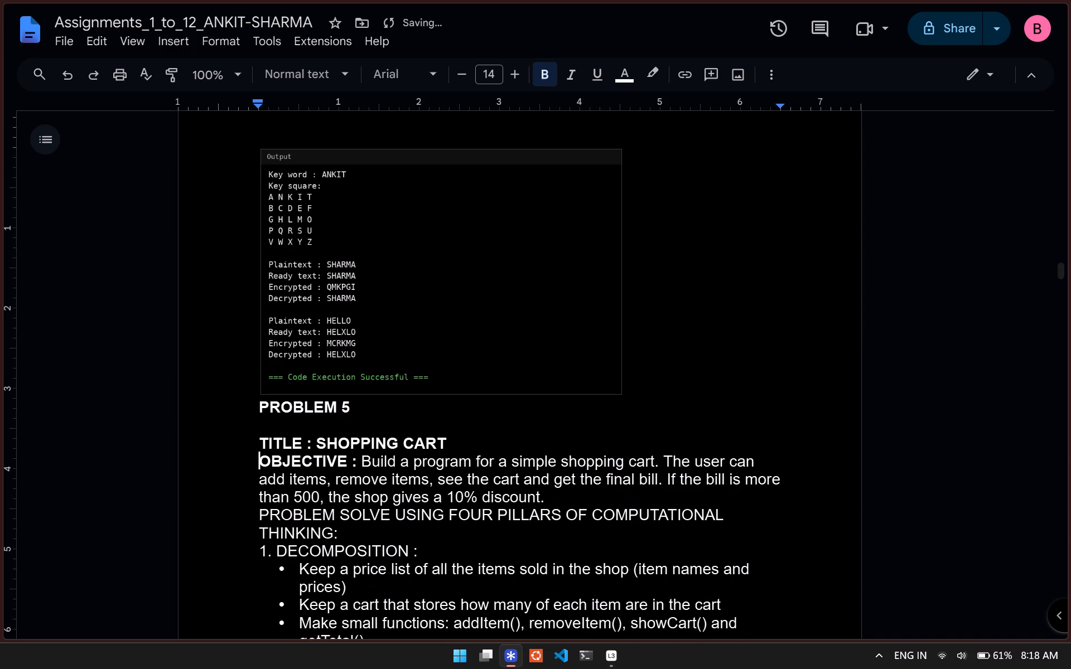
key(Return)
key(Up)
Insert two blank lines between the Playfair Cipher output image and the "PROBLEM 5" heading.
scroll(300, 373, down, 3)
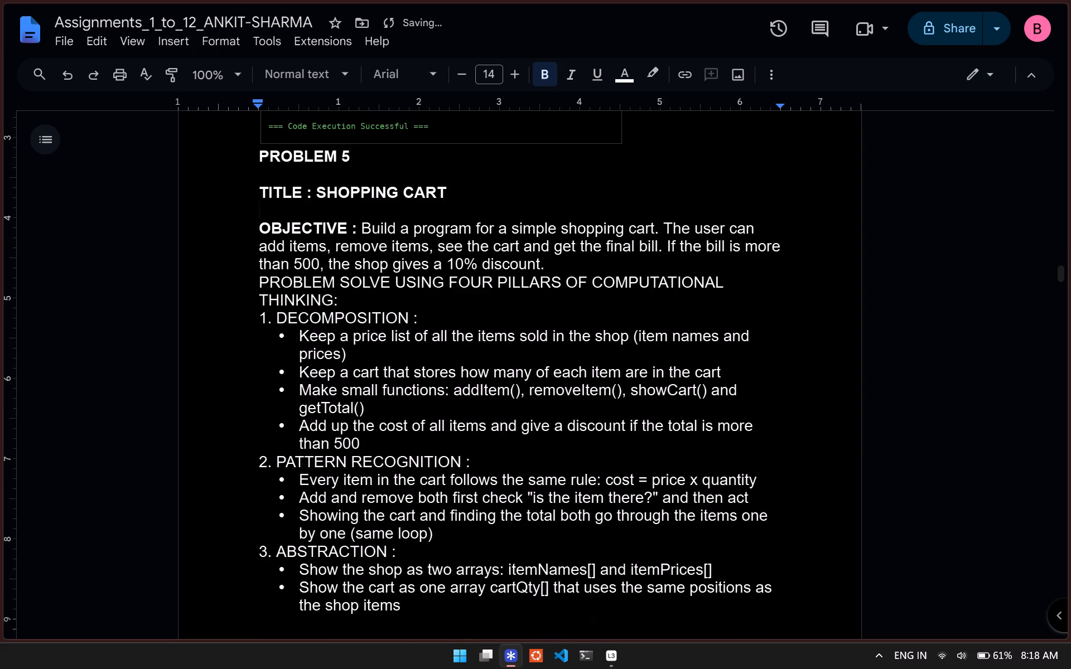
scroll(287, 326, up, 2)
click(253, 329)
key(Return)
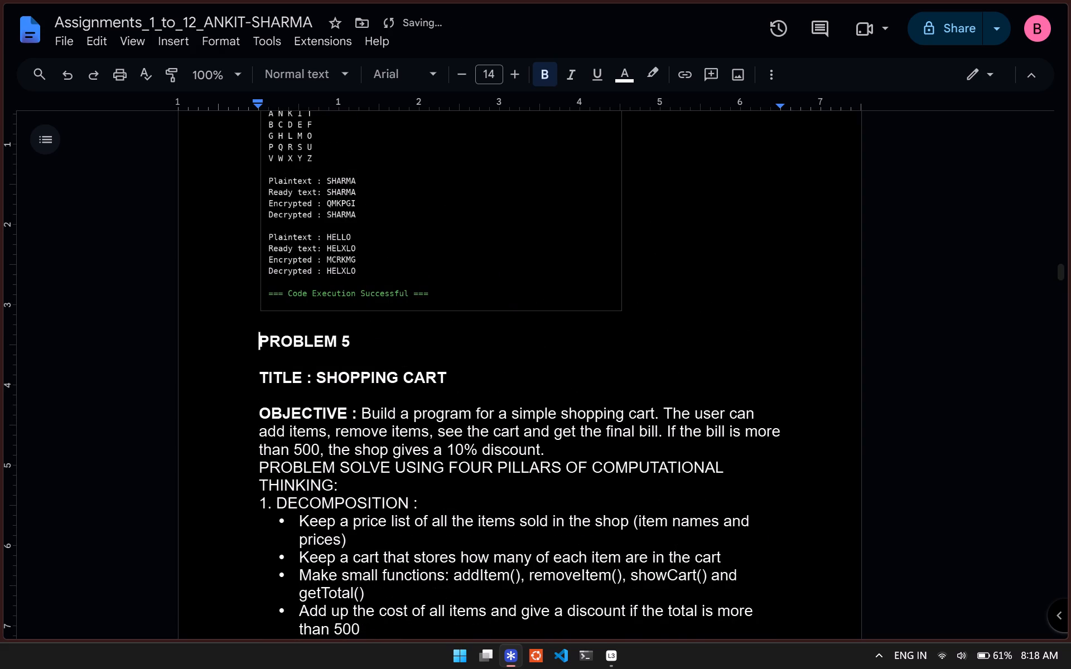
key(Return)
Bold the four pillars of computational thinking heading and "1. DECOMPOSITION :" in the Shopping Cart section.
scroll(266, 338, down, 4)
scroll(290, 314, up, 1)
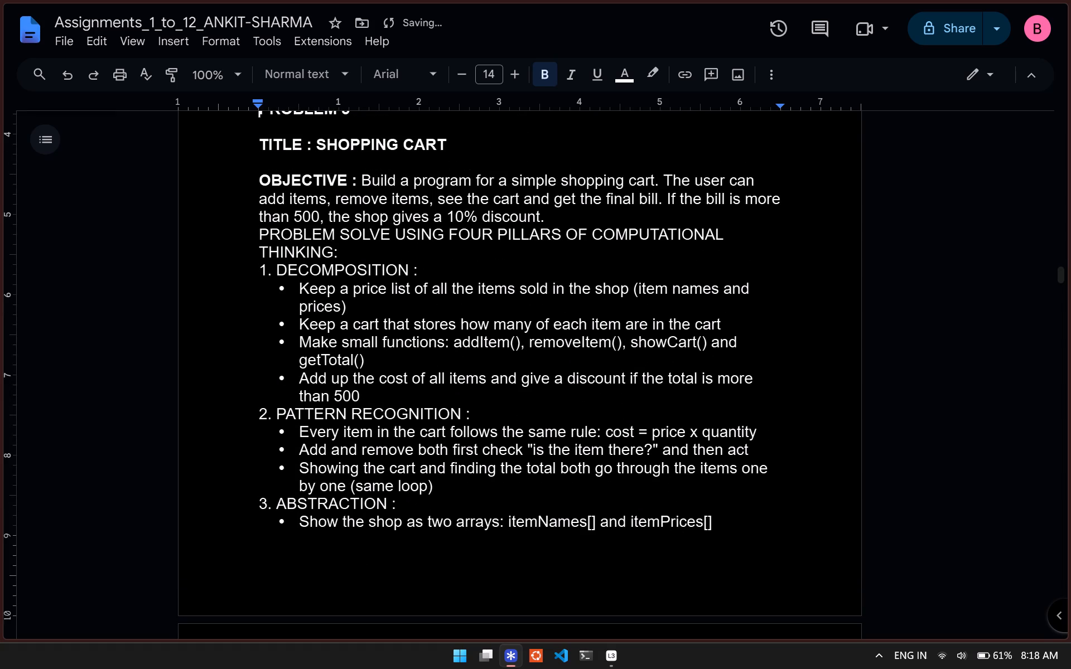
drag(256, 238, 424, 268)
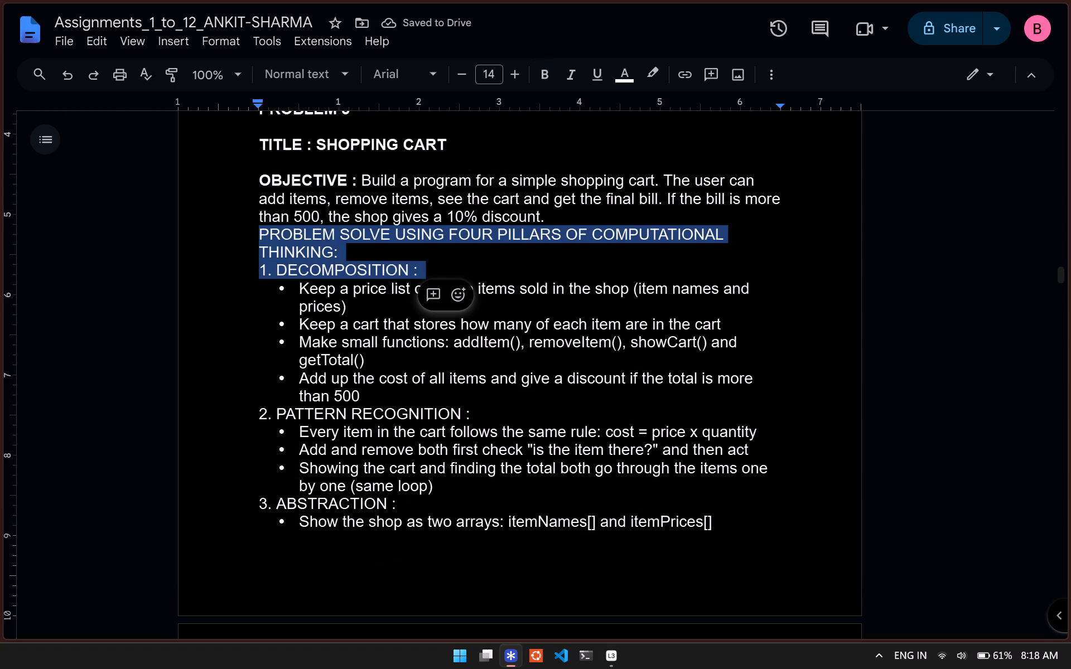
key(ctrl+b)
Bold the "2. PATTERN RECOGNITION :", "3. ABSTRACTION :" and "4. ALGORITHM :" subheadings in the Shopping Cart section.
drag(245, 419, 471, 416)
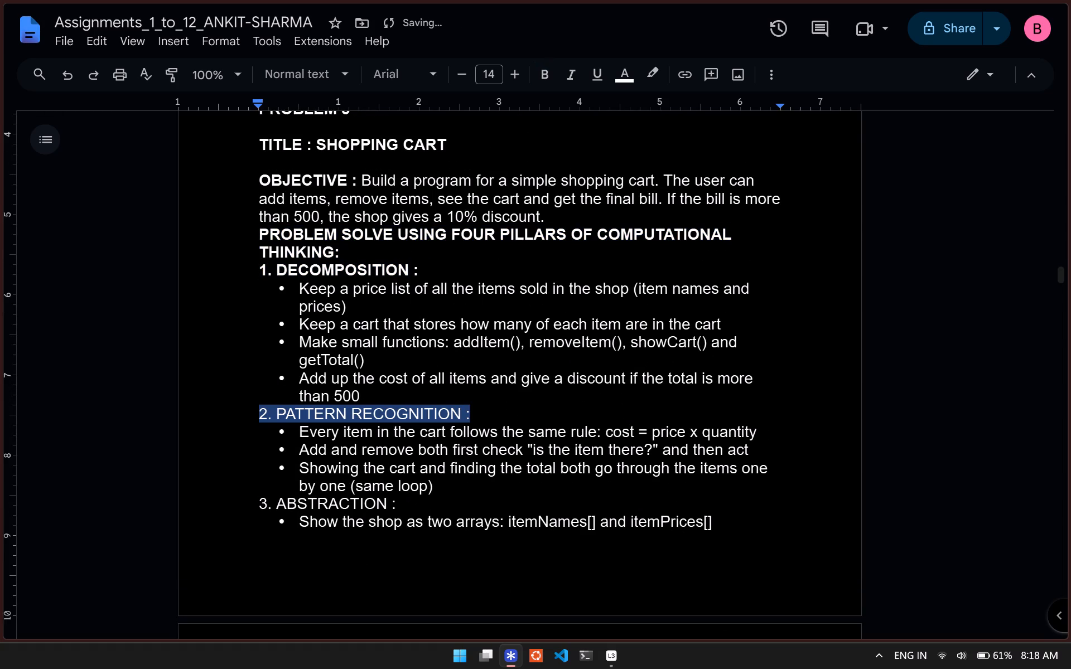
key(ctrl+b)
drag(256, 504, 387, 505)
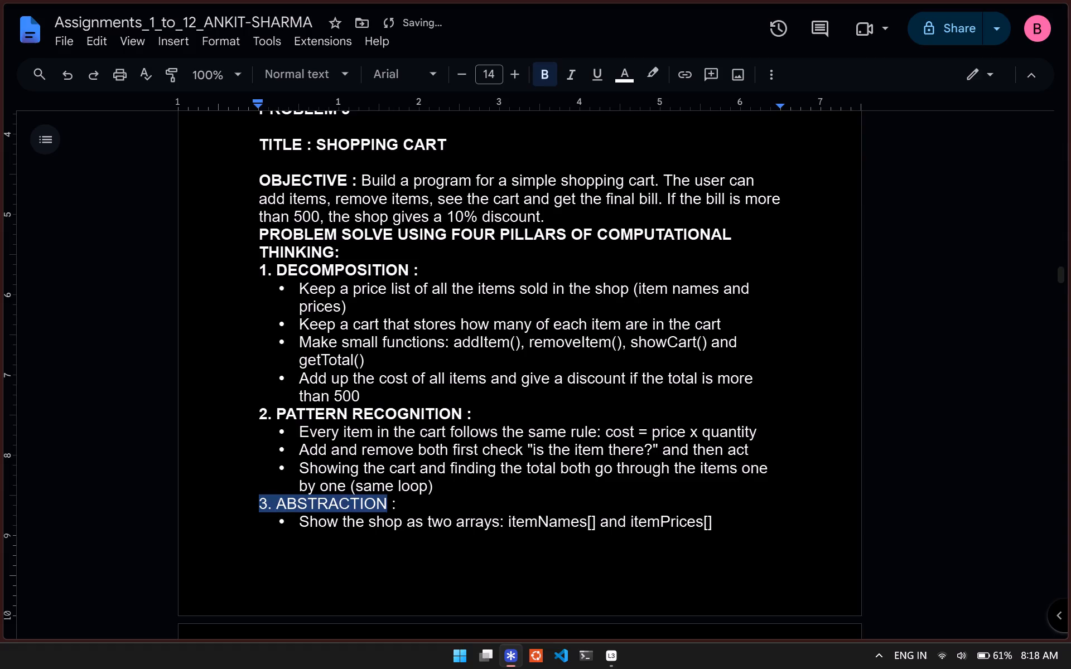
drag(387, 505, 400, 504)
key(ctrl+b)
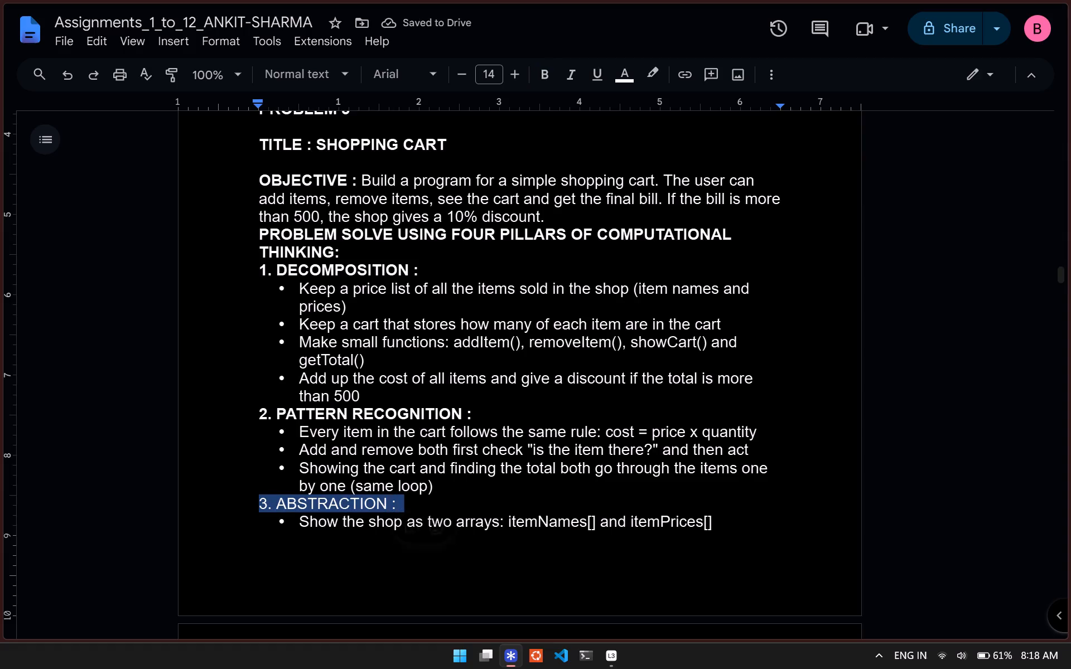
key(ctrl+b)
scroll(451, 496, down, 5)
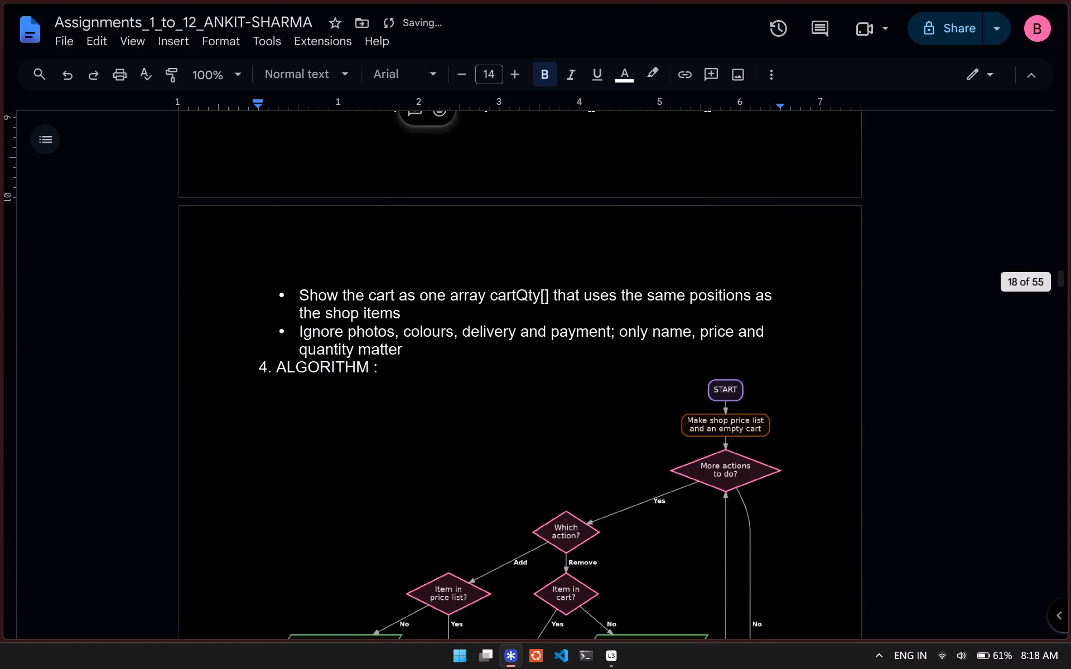
drag(249, 370, 390, 370)
key(ctrl+b)
Bold the "CODE :" heading below the Shopping Cart flowchart.
scroll(382, 385, down, 7)
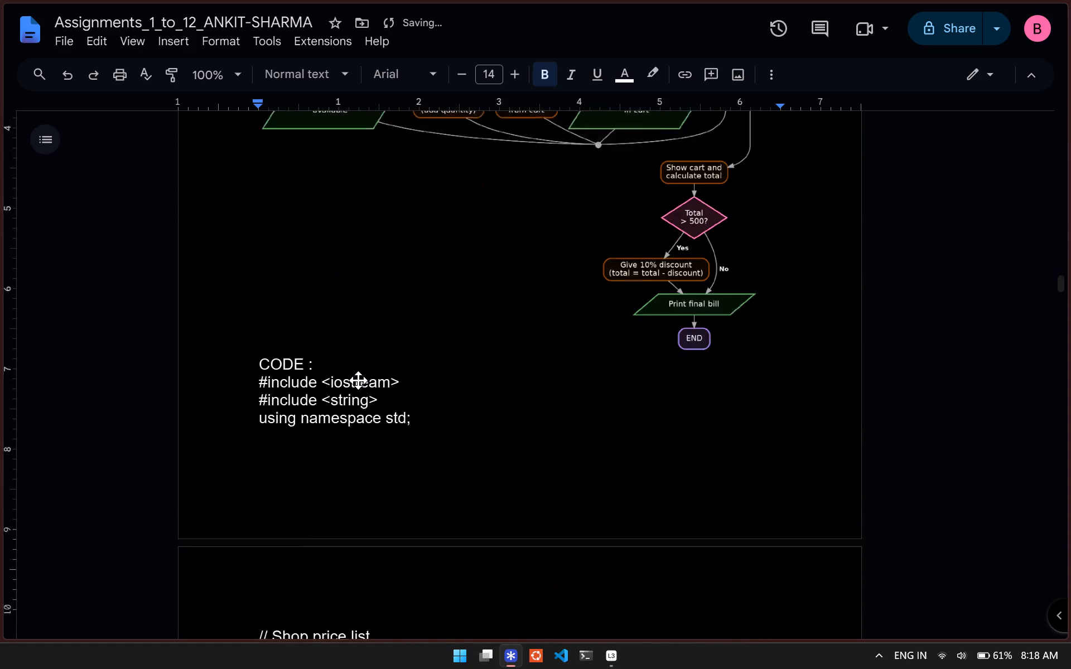
drag(254, 336, 328, 333)
key(ctrl+v)
key(ctrl+b)
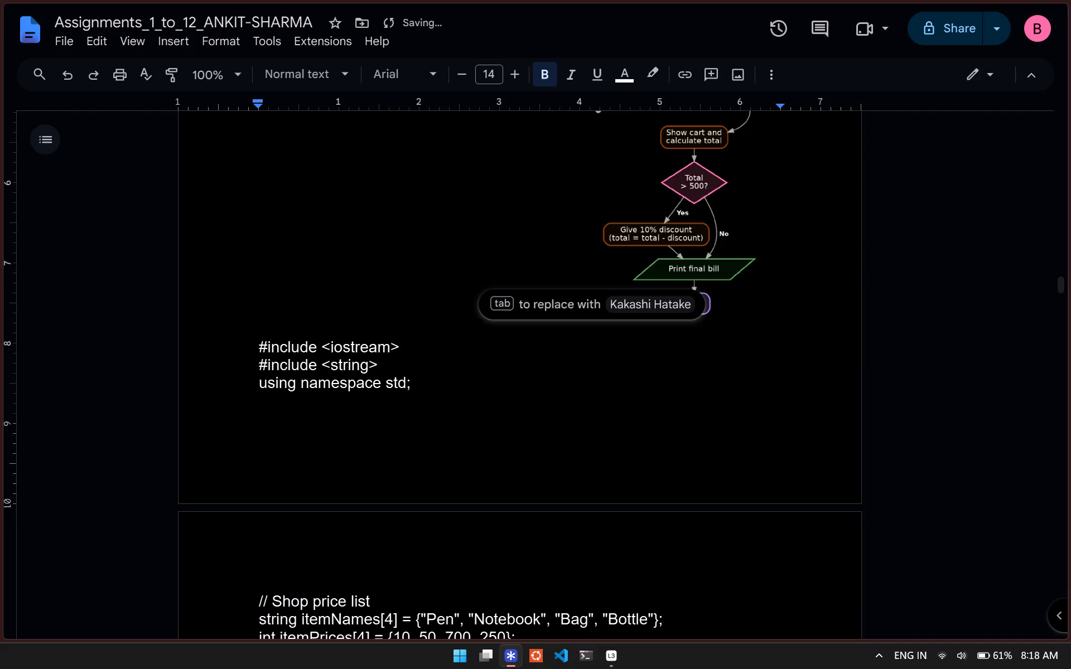
key(ctrl+z)
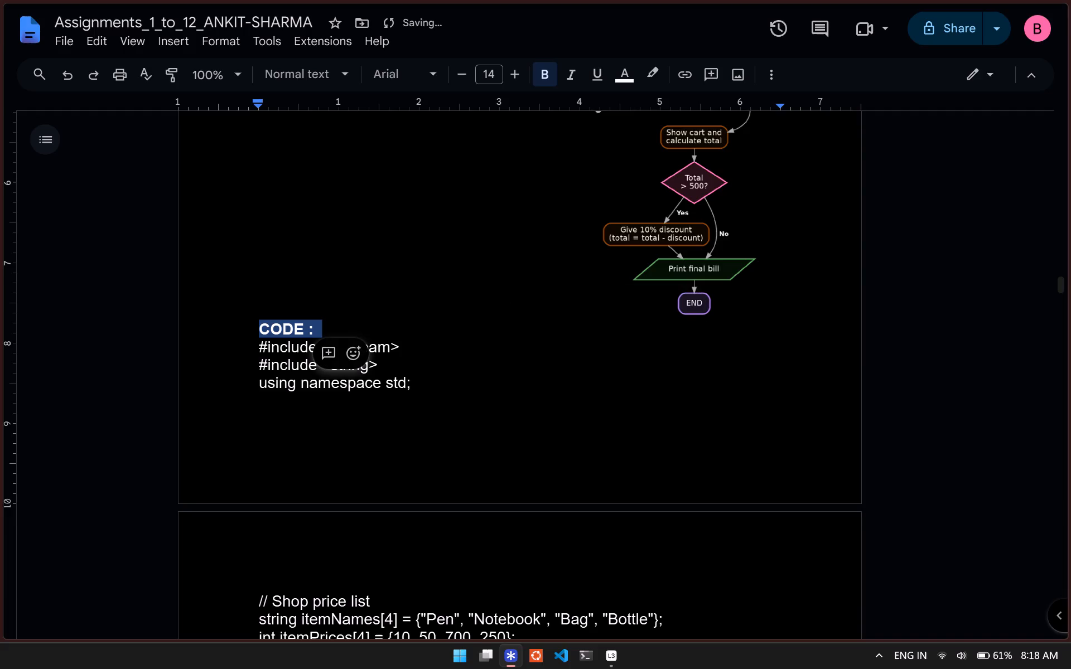
Replace the "ASSIGNMENT 6" heading with a bold "PROBLEM 6" and insert one blank line below it.
scroll(334, 375, down, 2)
scroll(308, 445, down, 8)
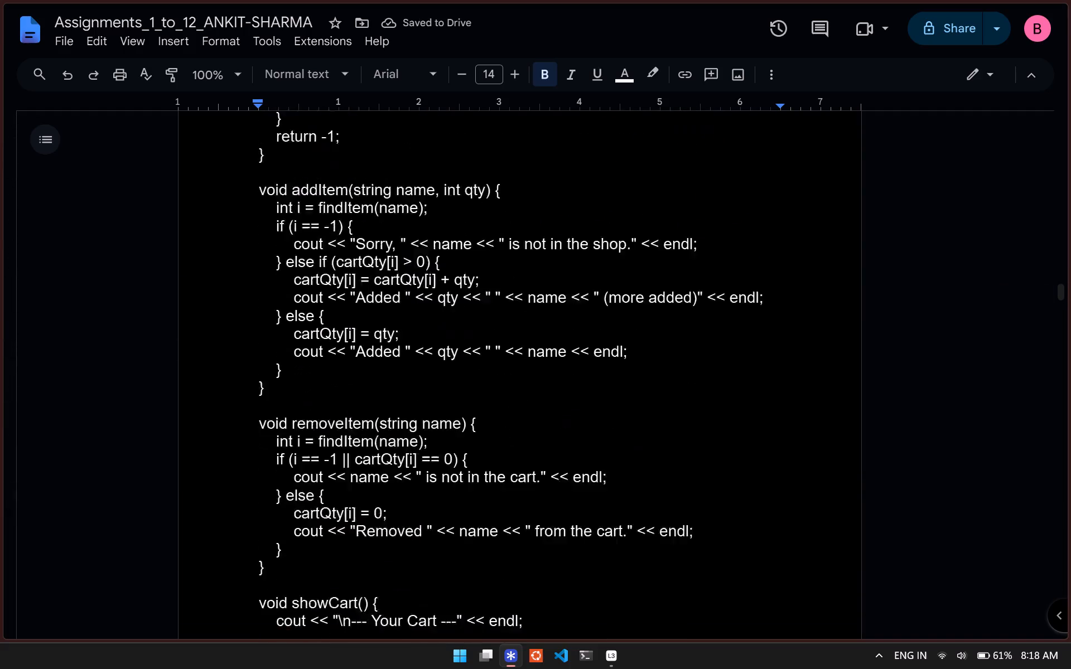
scroll(304, 436, down, 7)
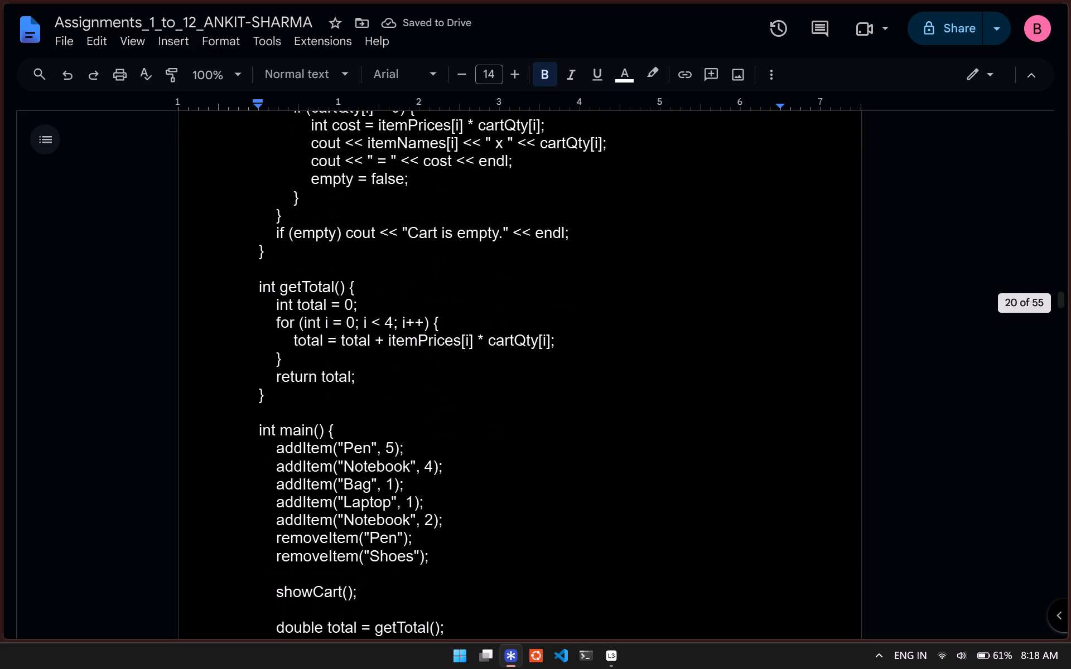
scroll(304, 437, down, 10)
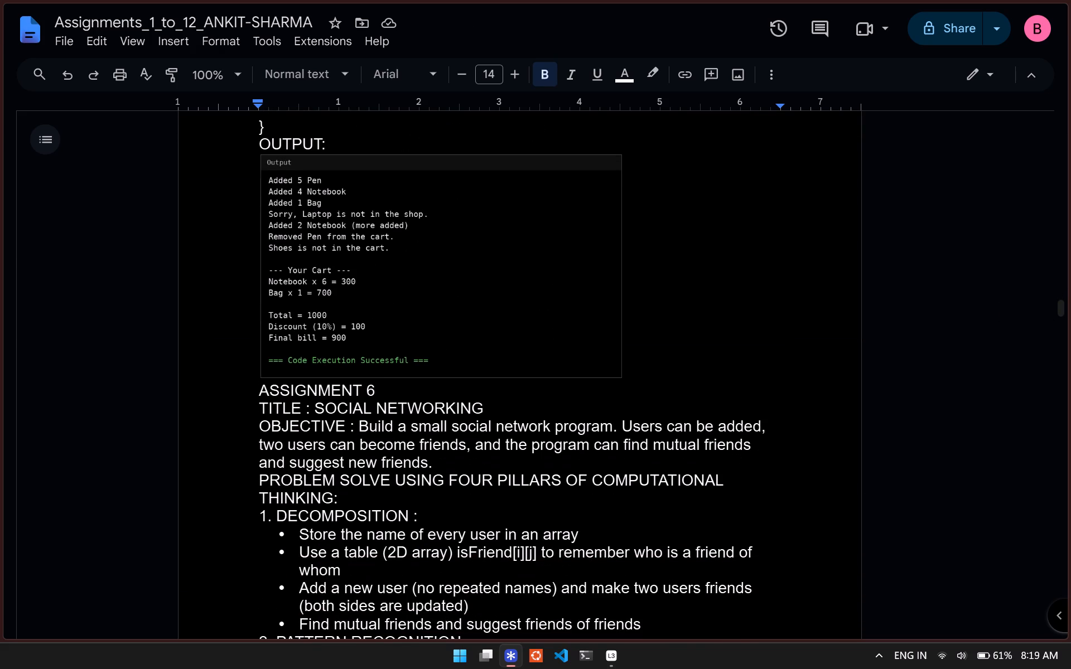
drag(258, 389, 397, 393)
key(ctrl+b)
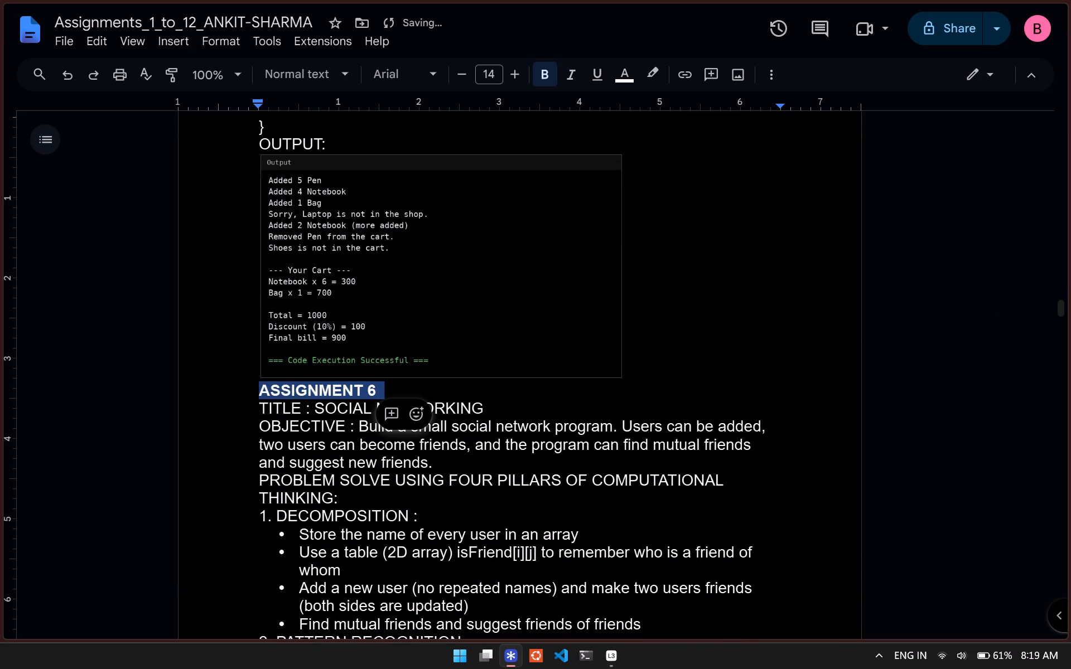
text(PRO)
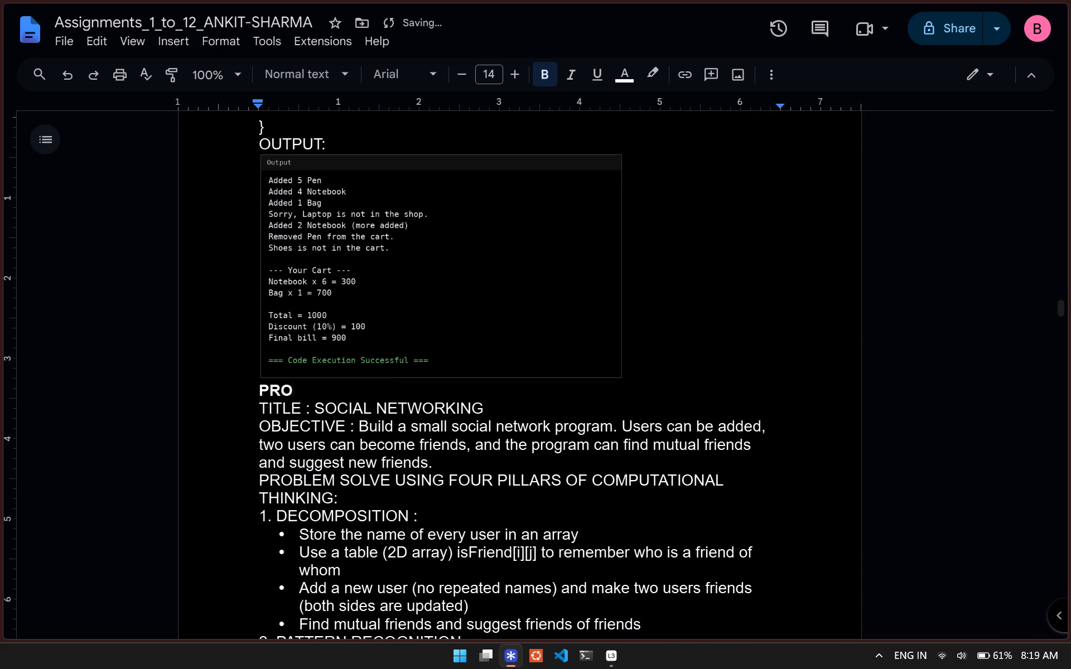
text(BLEM)
key(space)
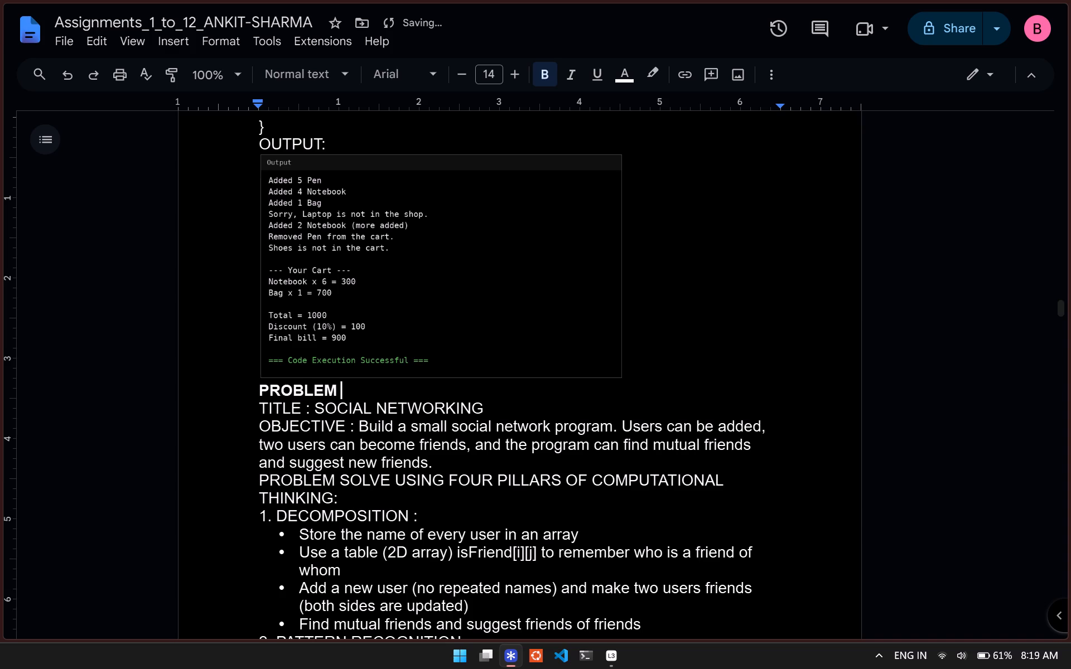
key(6)
key(Return)
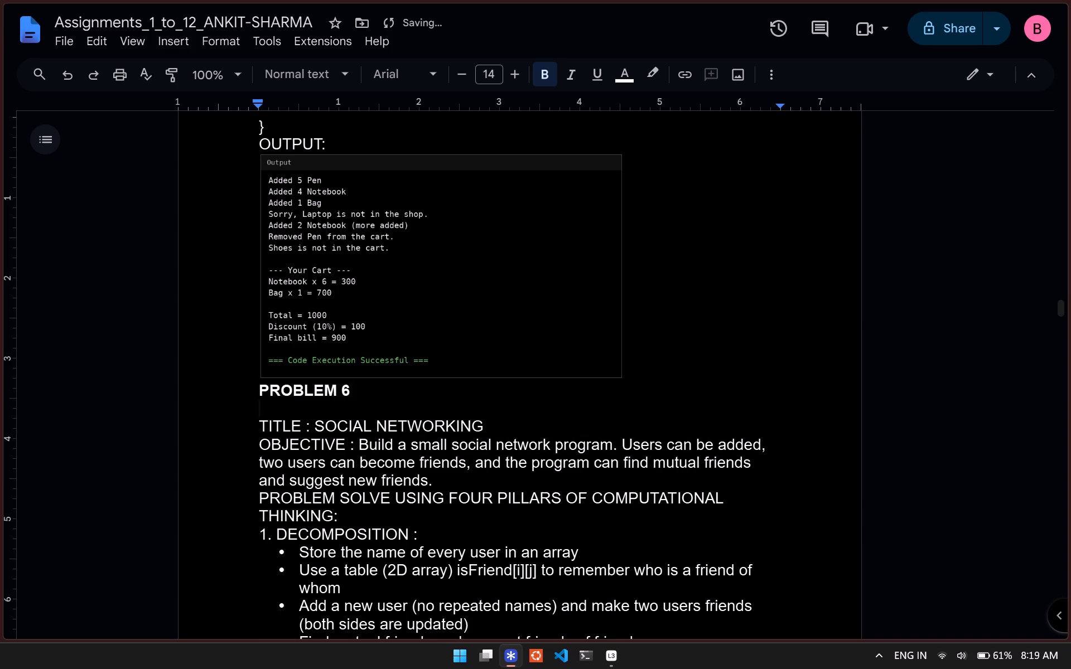
Bold the Social Networking title line and the "OBJECTIVE :" label under it.
drag(262, 422, 354, 444)
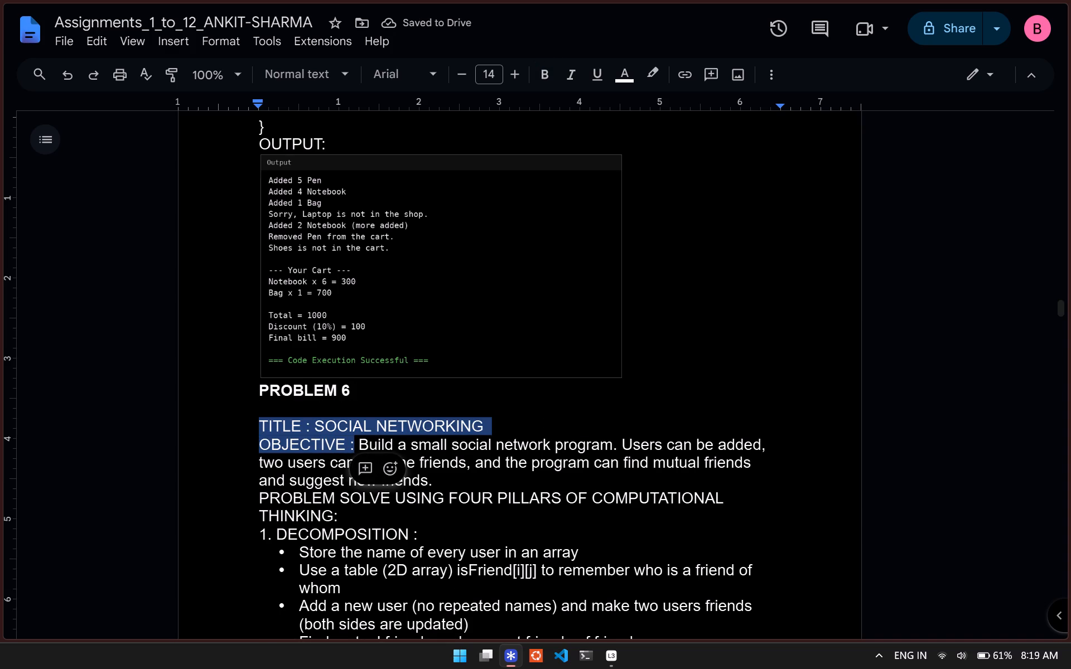
key(ctrl+b)
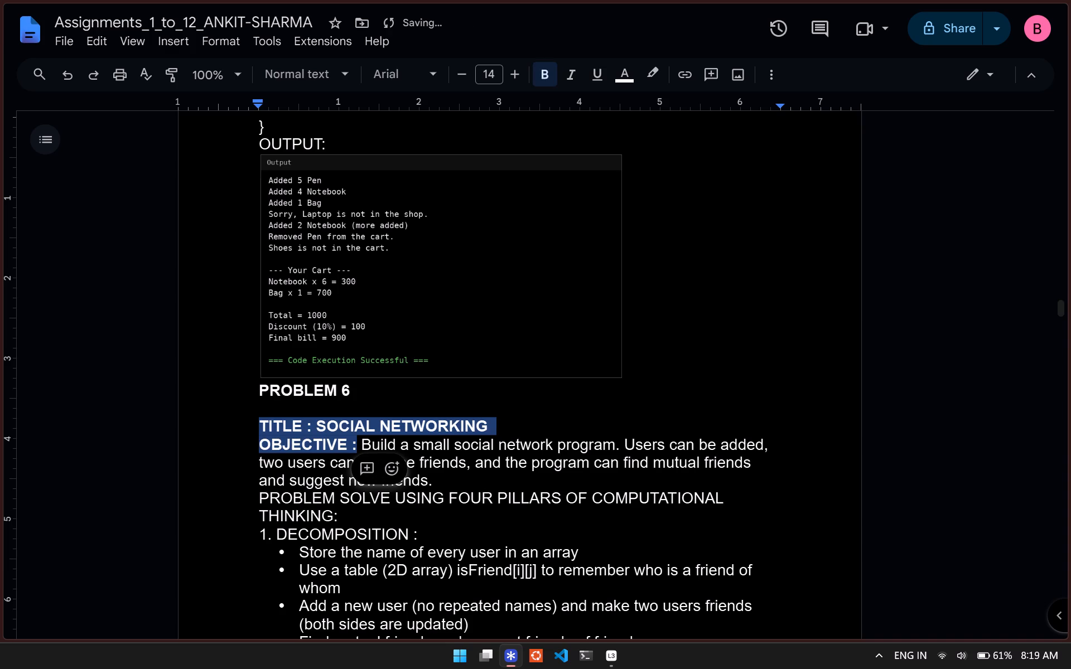
click(528, 414)
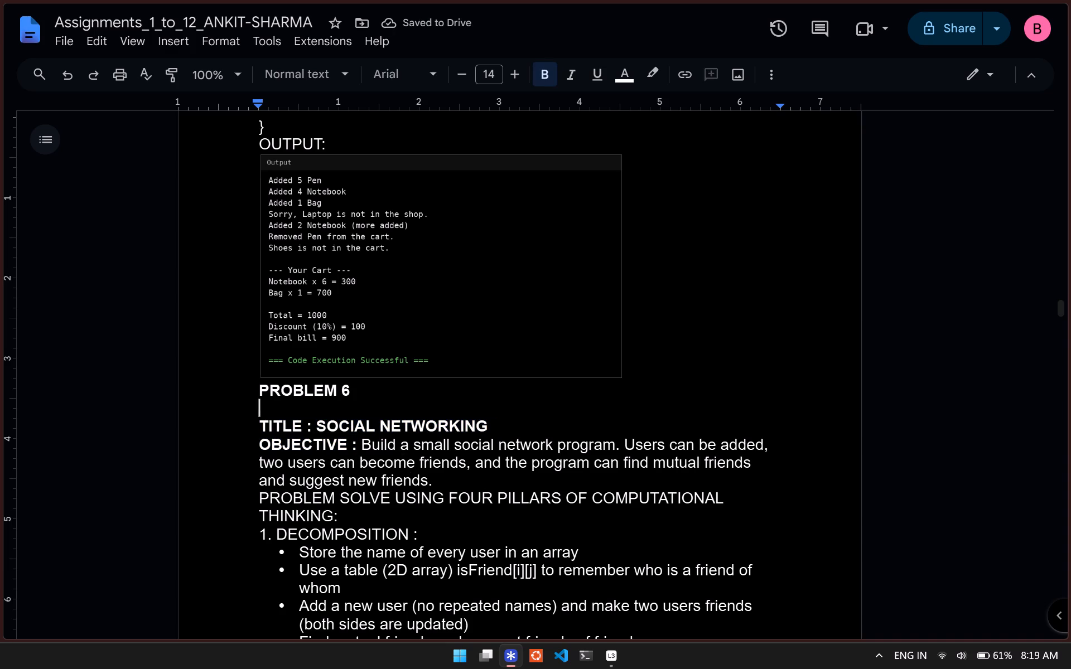
Bold the four pillars of computational thinking heading and its four numbered subheadings, DECOMPOSITION through ALGORITHM, in the Social Networking section.
scroll(339, 452, down, 2)
drag(253, 333, 419, 370)
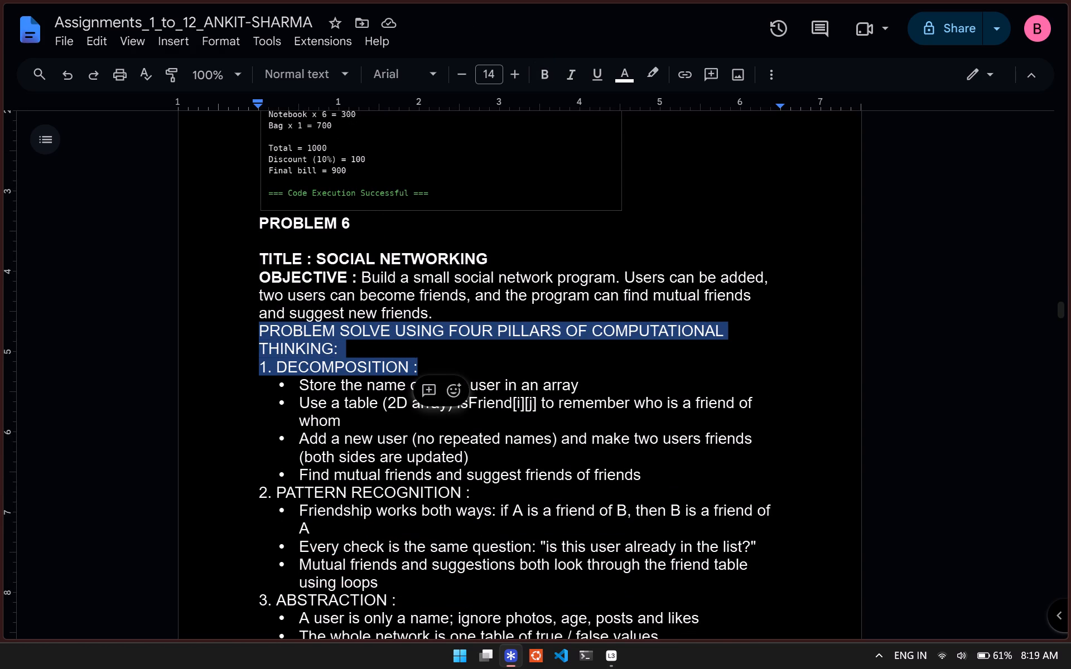
key(ctrl+b)
scroll(479, 386, down, 2)
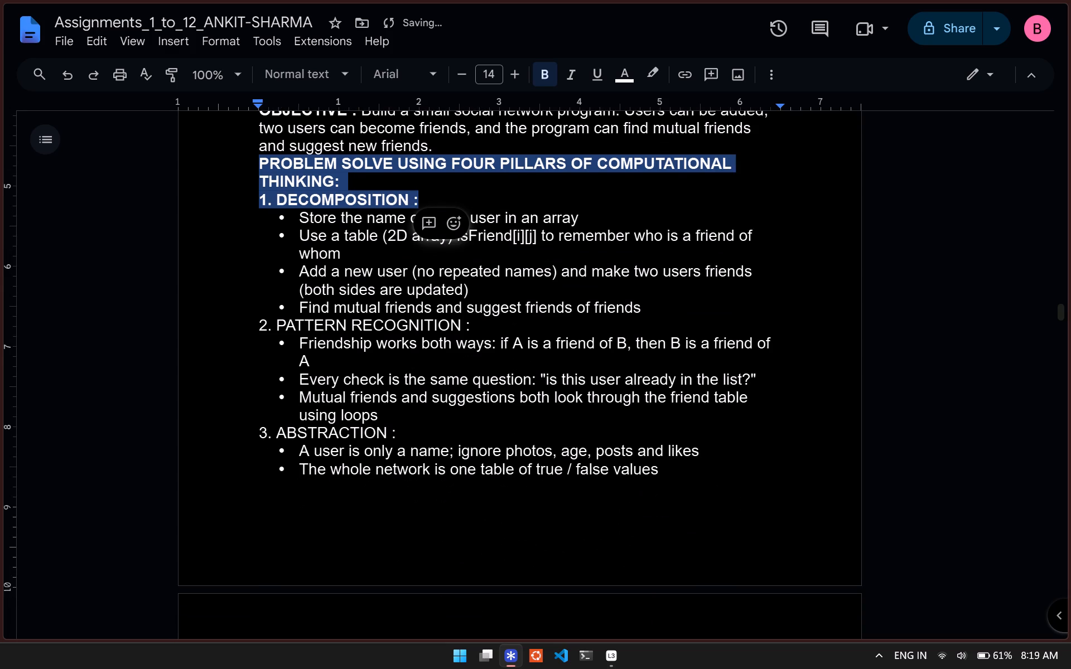
drag(244, 327, 477, 332)
key(ctrl+b)
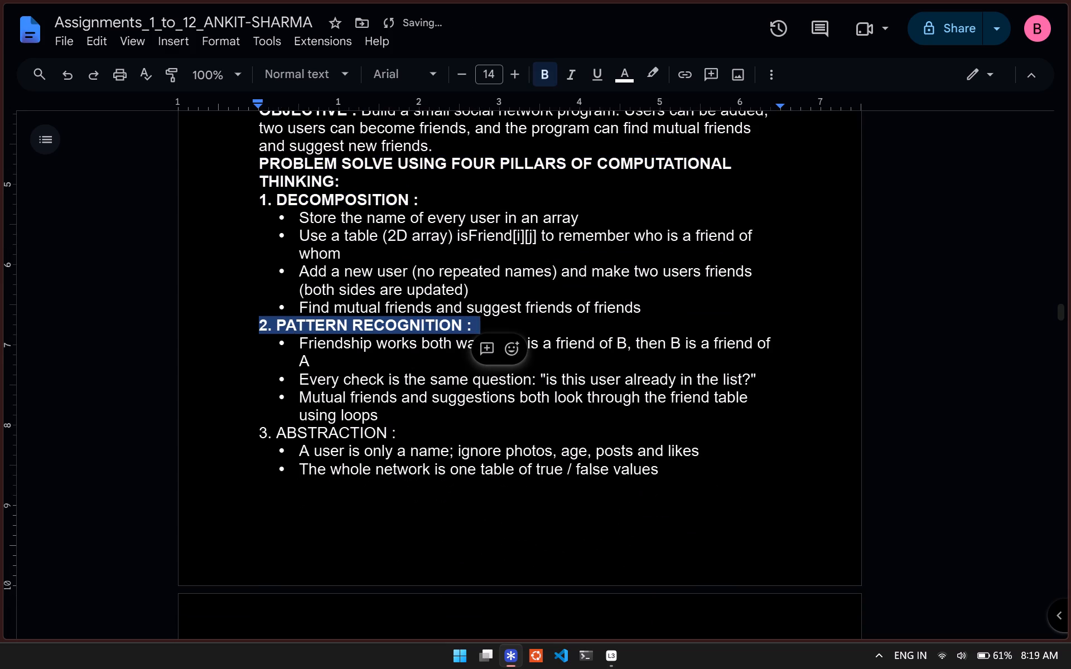
drag(250, 433, 401, 430)
key(ctrl+b)
scroll(399, 430, down, 3)
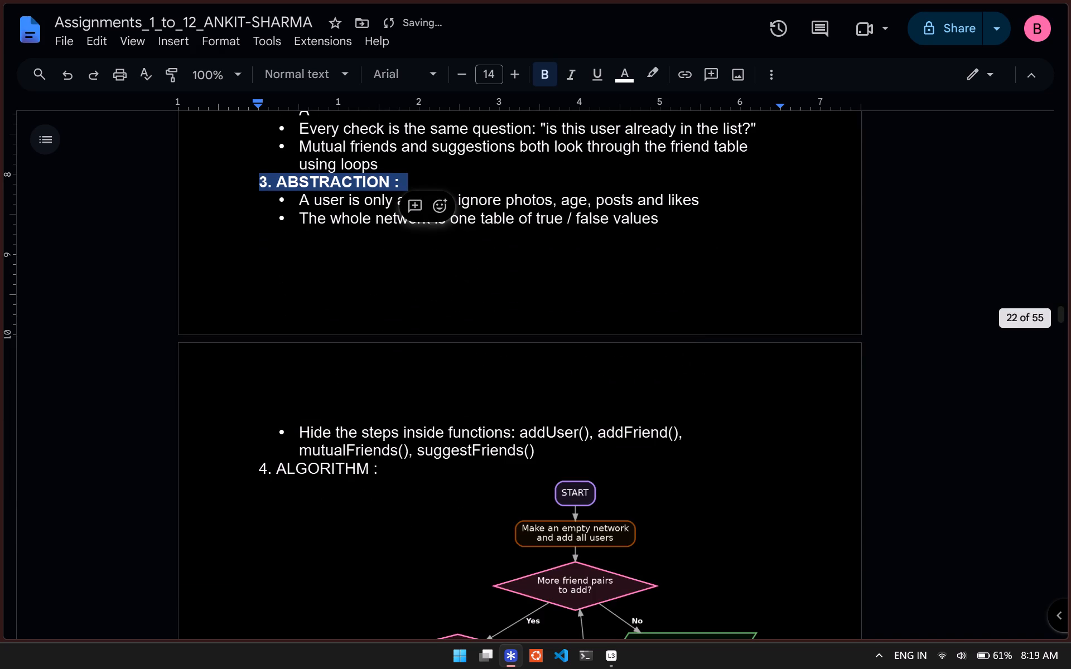
drag(242, 469, 389, 476)
key(ctrl+b)
Bold the "CODE :" heading below the Social Networking flowchart.
scroll(389, 473, down, 4)
scroll(335, 454, down, 3)
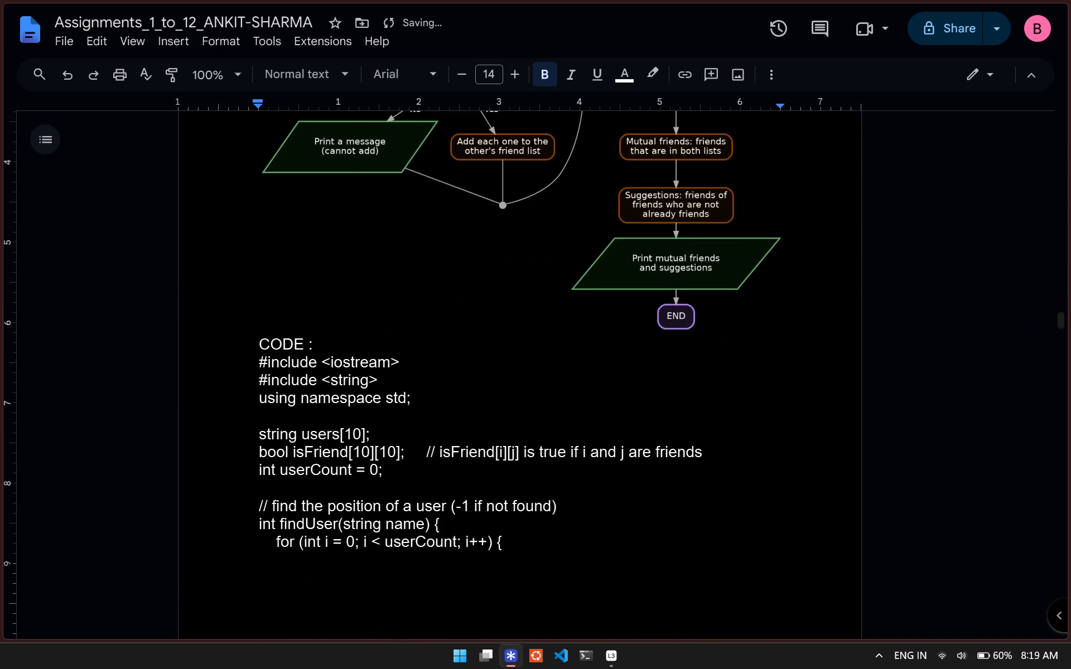
drag(242, 348, 358, 342)
key(ctrl+b)
Bold the "OUTPUT:" heading above the Social Networking output image.
scroll(367, 370, down, 5)
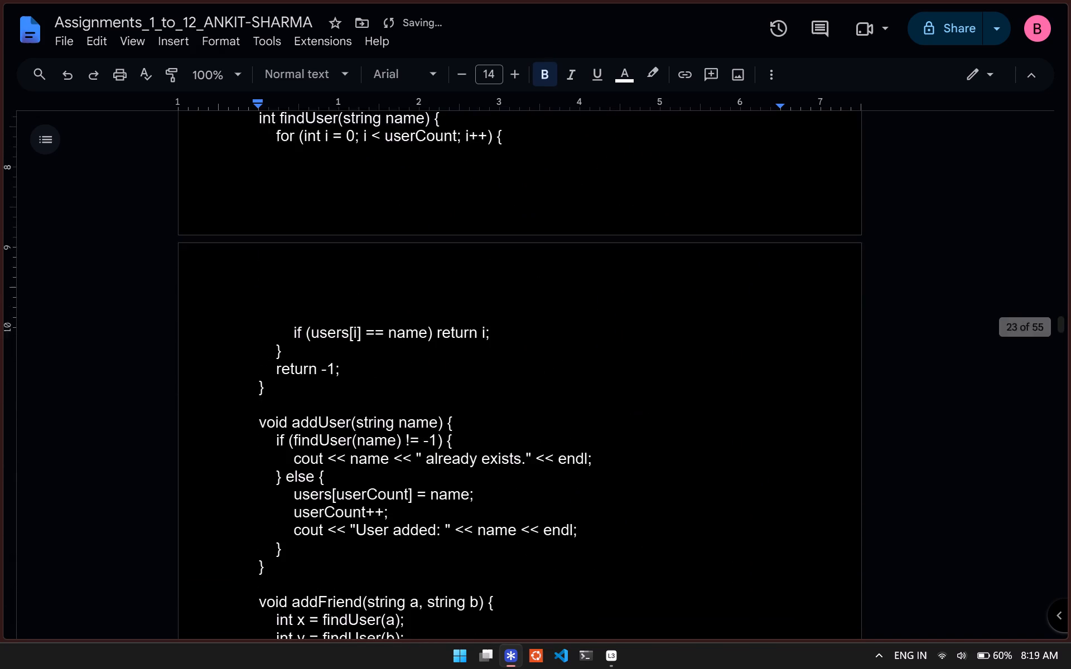
scroll(356, 372, down, 14)
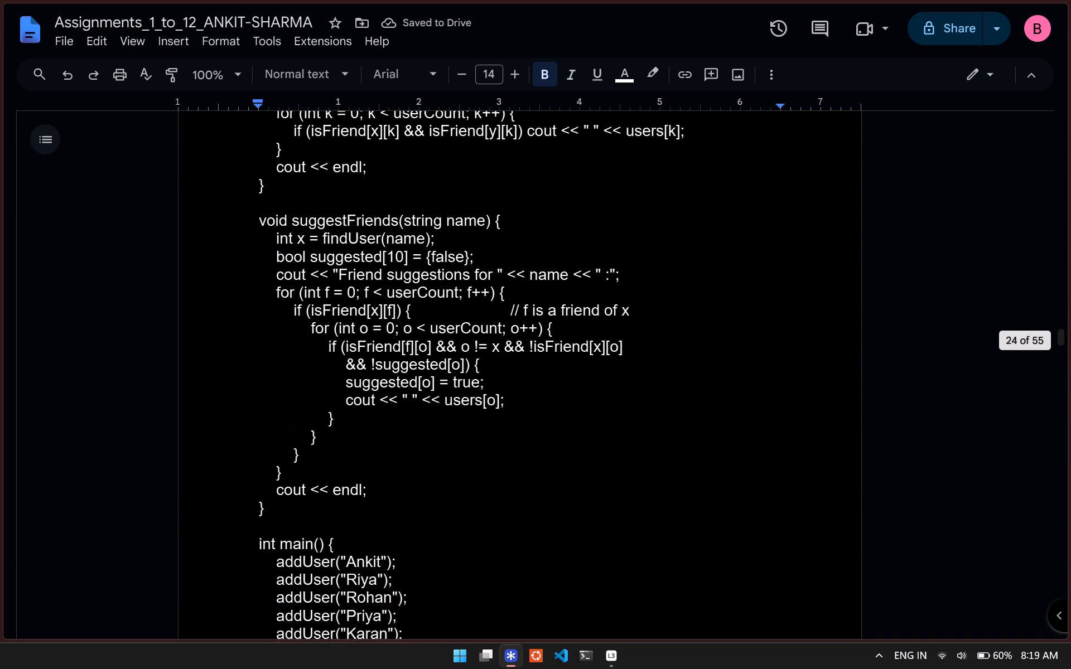
scroll(355, 372, down, 11)
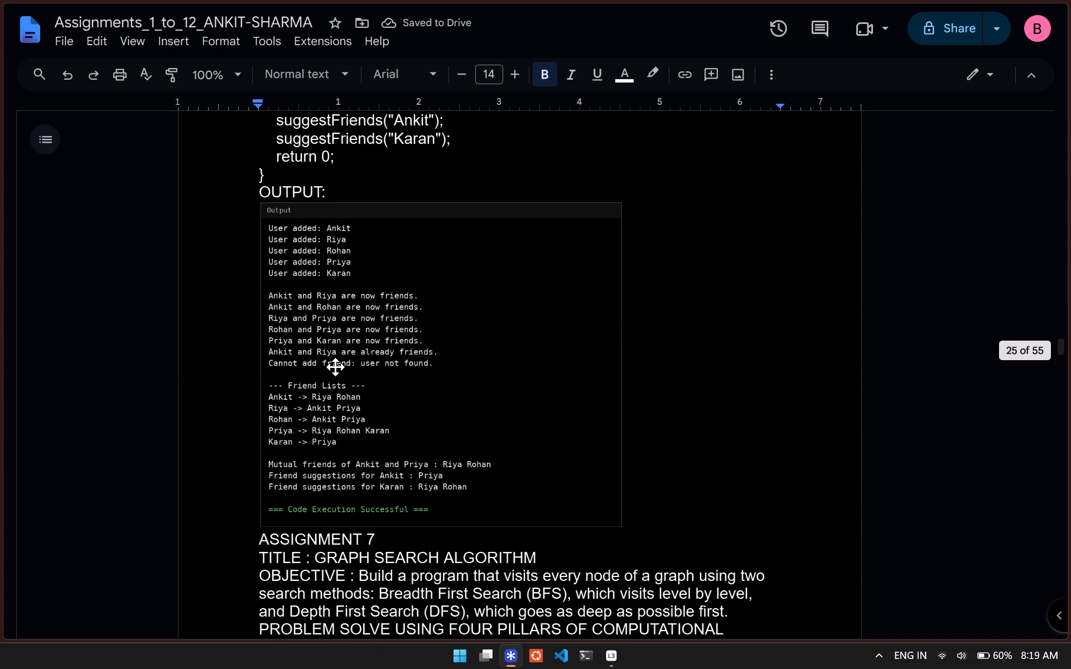
scroll(335, 367, down, 2)
scroll(335, 367, up, 3)
drag(238, 277, 341, 283)
key(ctrl+b)
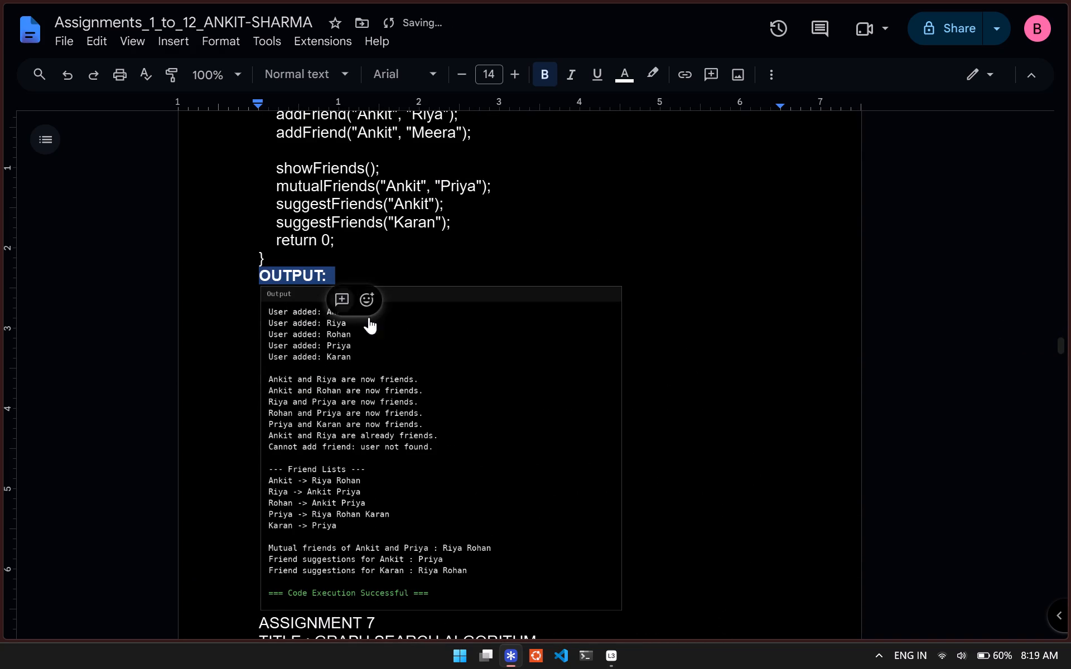
Replace the "ASSIGNMENT 7" heading with "PROBLEM 7".
scroll(382, 343, down, 4)
drag(244, 291, 435, 288)
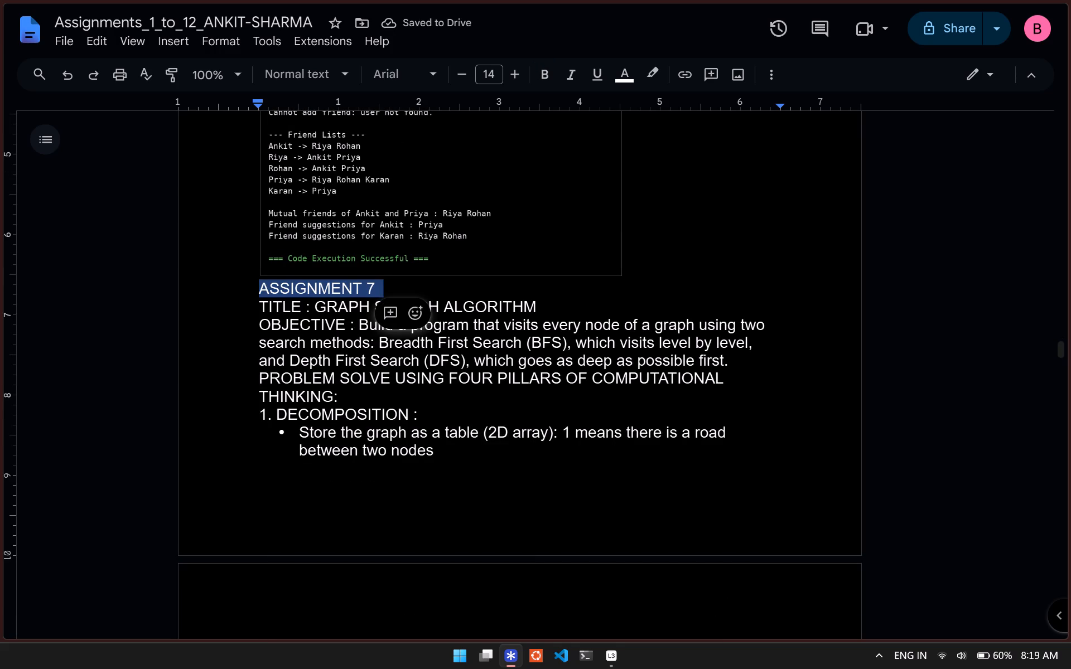
text(PROBLEM 7)
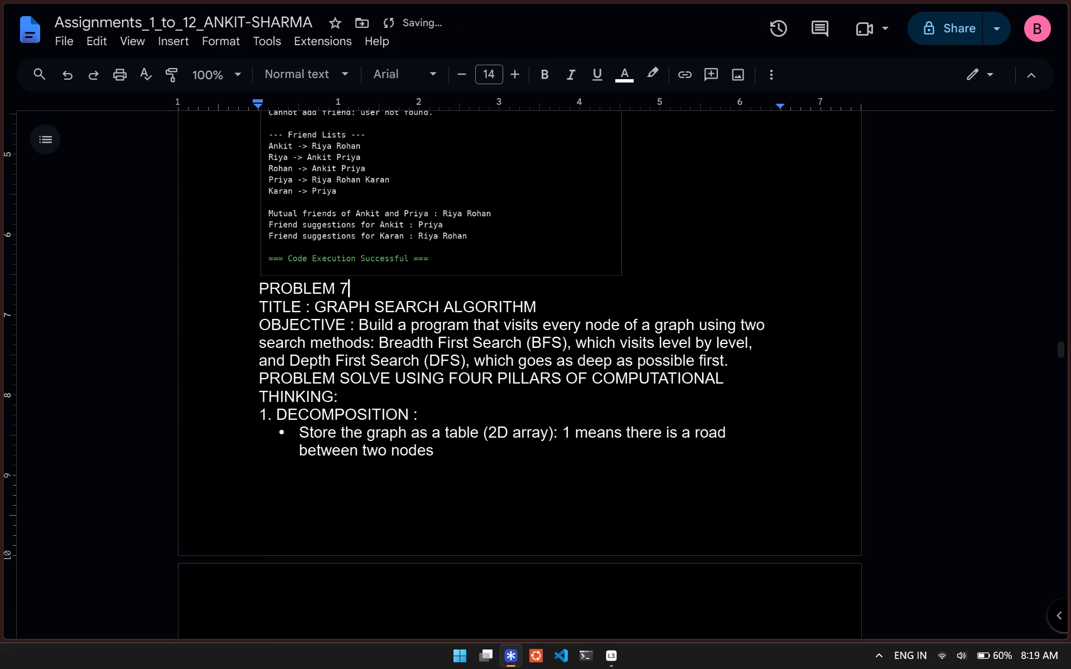
Bold the "PROBLEM 7" heading, the Graph Search Algorithm title line and the "OBJECTIVE :" label.
drag(248, 290, 353, 327)
key(ctrl+b)
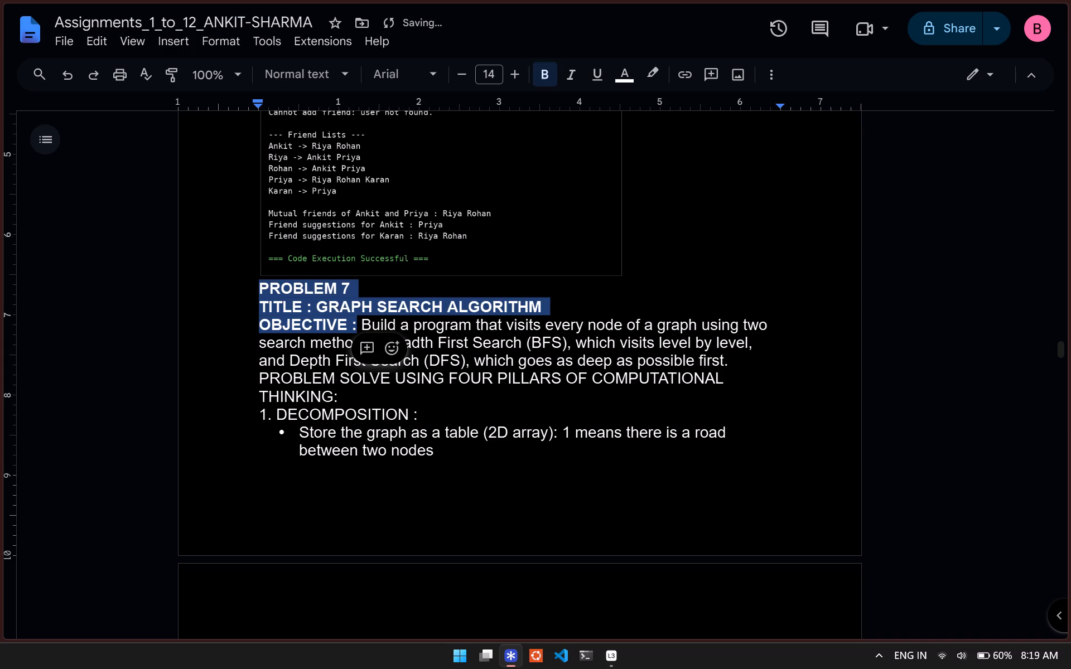
Insert one blank line before and one after the Graph Search Algorithm title line.
click(359, 289)
key(Return)
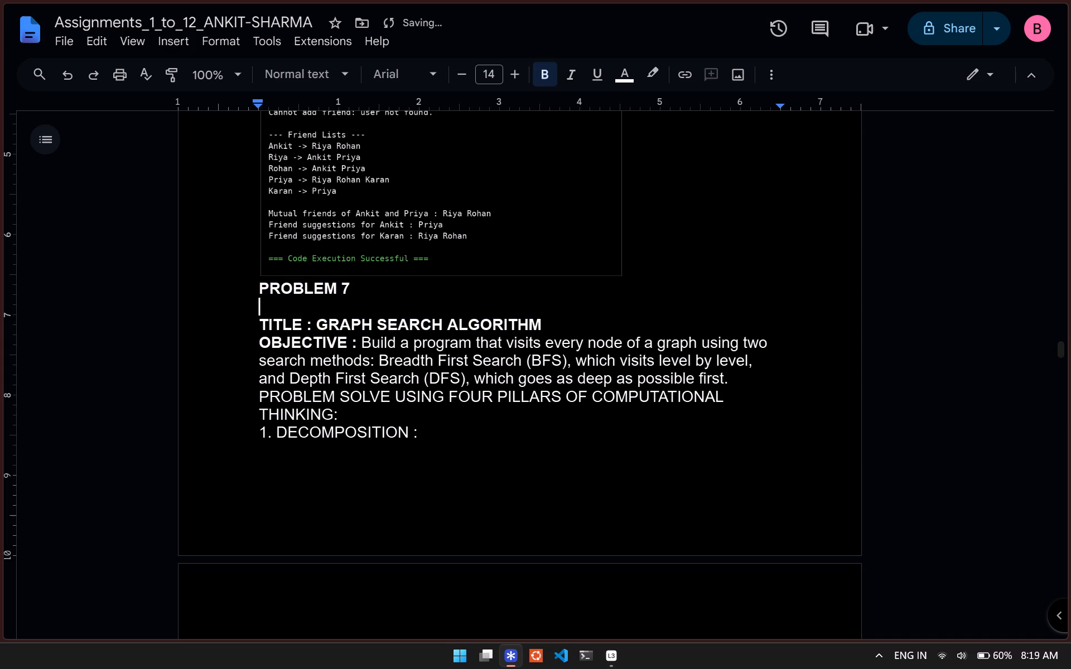
click(560, 326)
key(Return)
Bold the "PROBLEM SOLVE USING FOUR PILLARS OF COMPUTATIONAL THINKING:" and "1. DECOMPOSITION :" headings in Problem 7.
drag(261, 414, 422, 476)
key(ctrl+b)
Bold the "2. PATTERN RECOGNITION :", "3. ABSTRACTION :" and "4. ALGORITHM :" headings in Problem 7.
scroll(418, 466, down, 6)
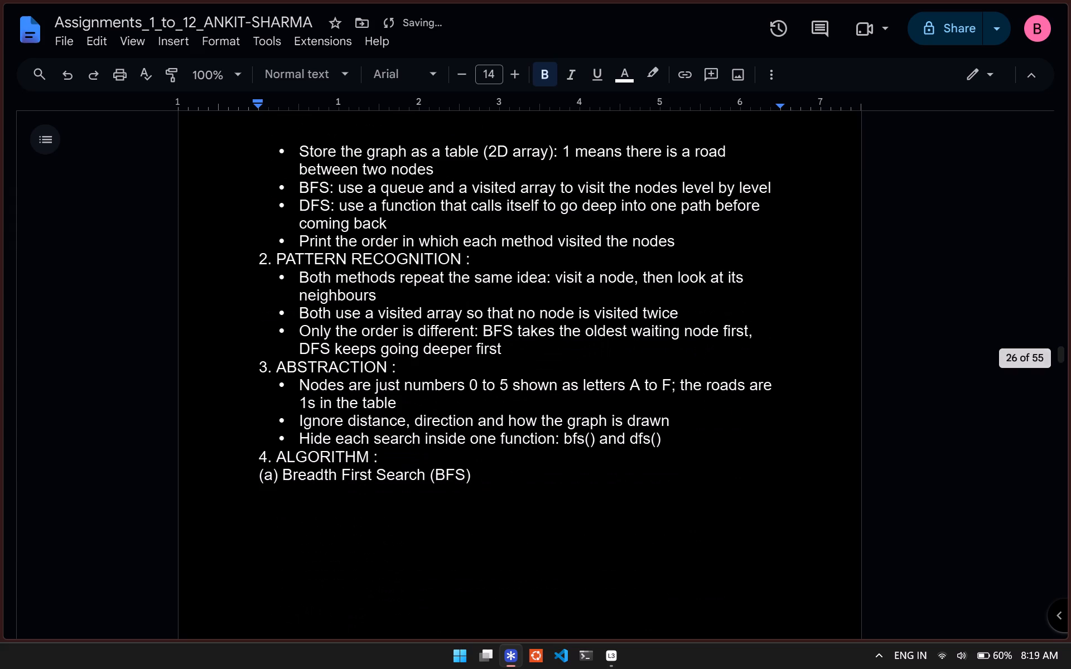
scroll(310, 328, up, 2)
drag(253, 419, 458, 432)
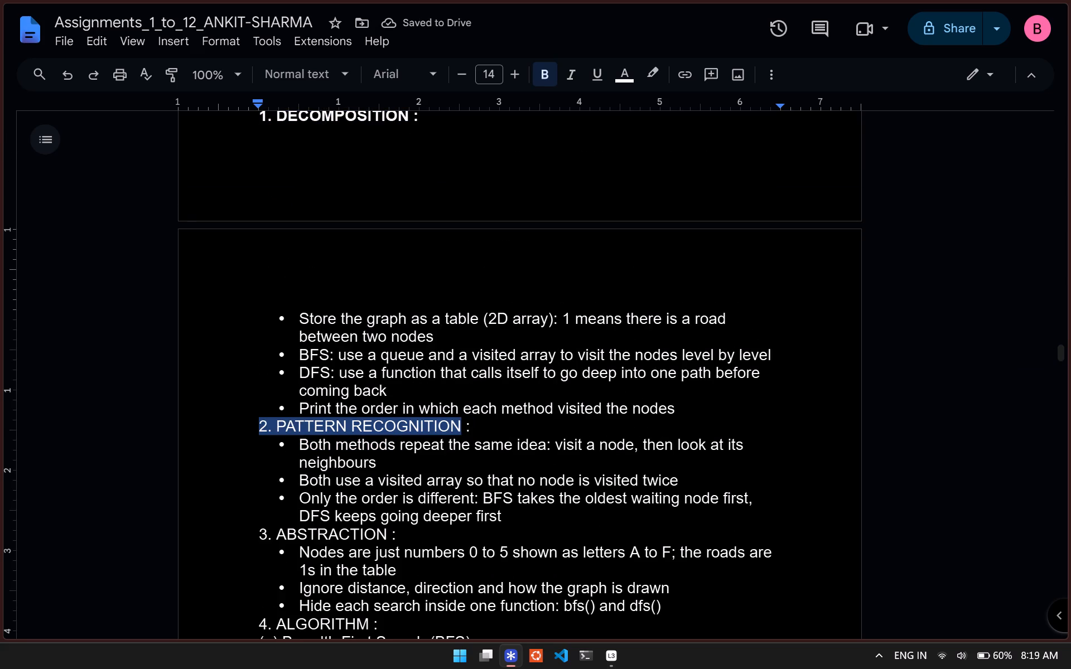
drag(458, 432, 473, 428)
key(ctrl+b)
scroll(347, 483, down, 3)
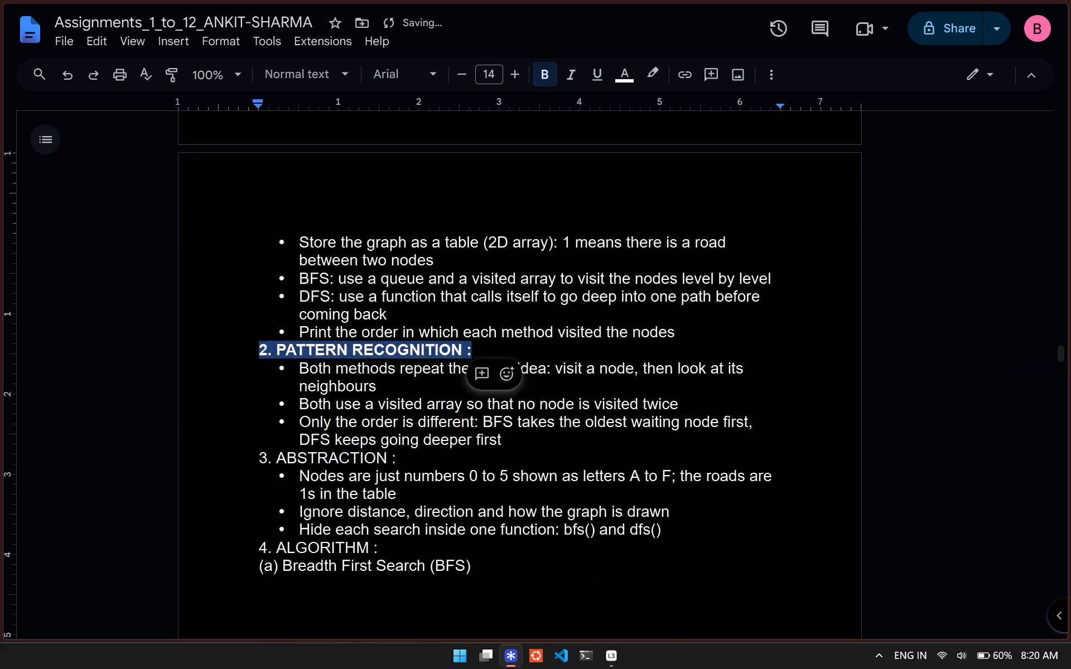
drag(258, 284, 404, 289)
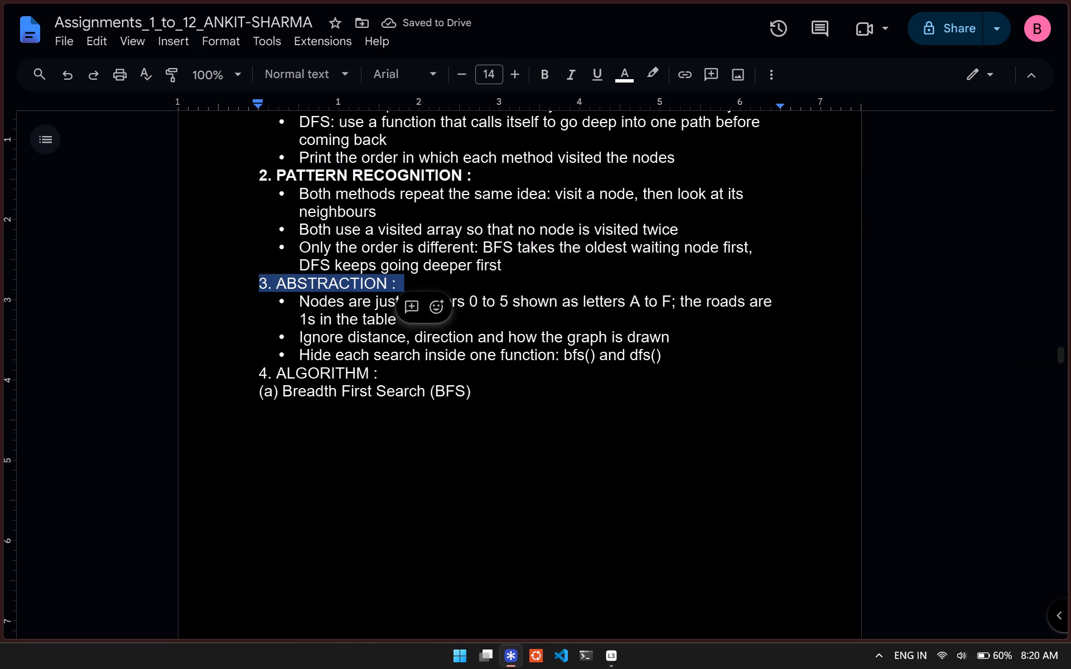
key(ctrl+b)
drag(242, 375, 377, 386)
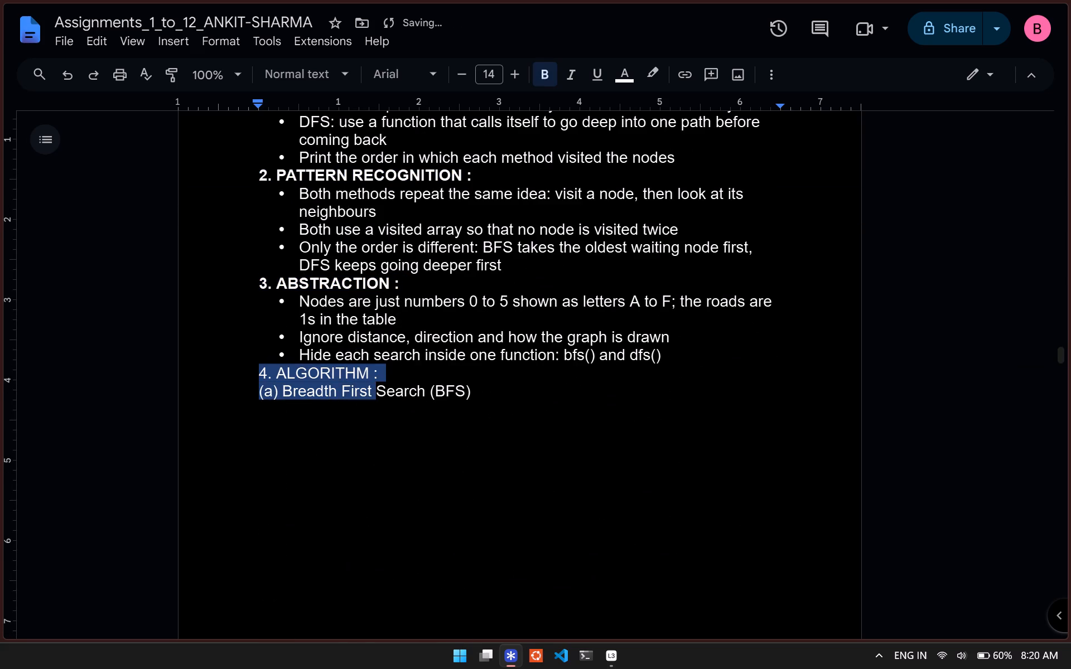
drag(377, 386, 383, 376)
key(ctrl+b)
Review the formatting of Problem 7 from its heading down to the Breadth First Search flowchart.
scroll(383, 376, down, 2)
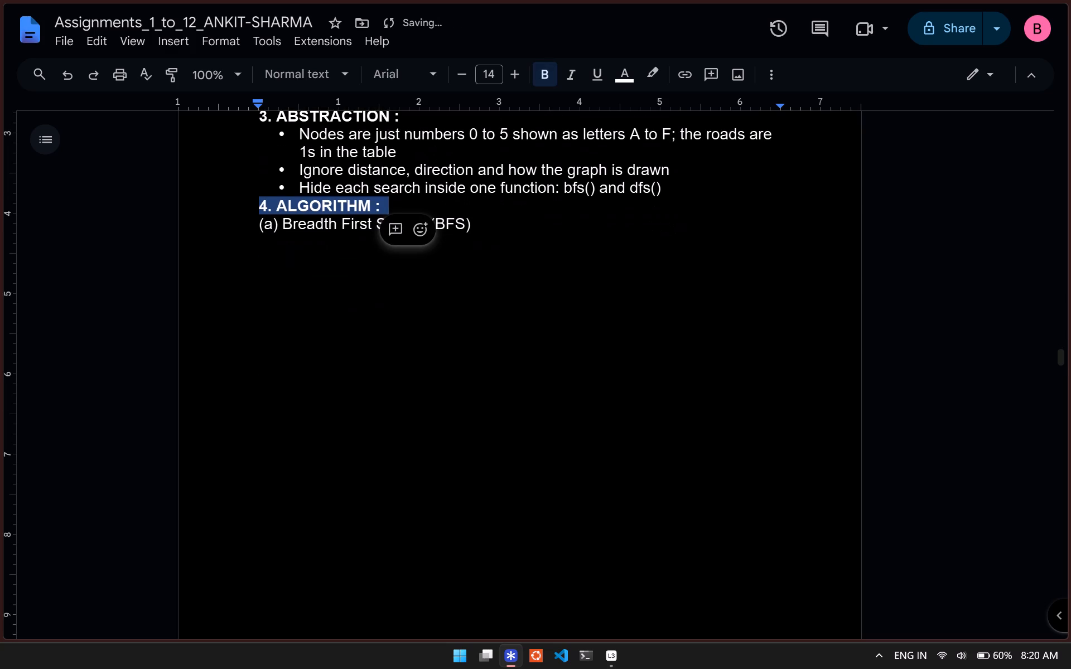
scroll(383, 376, down, 12)
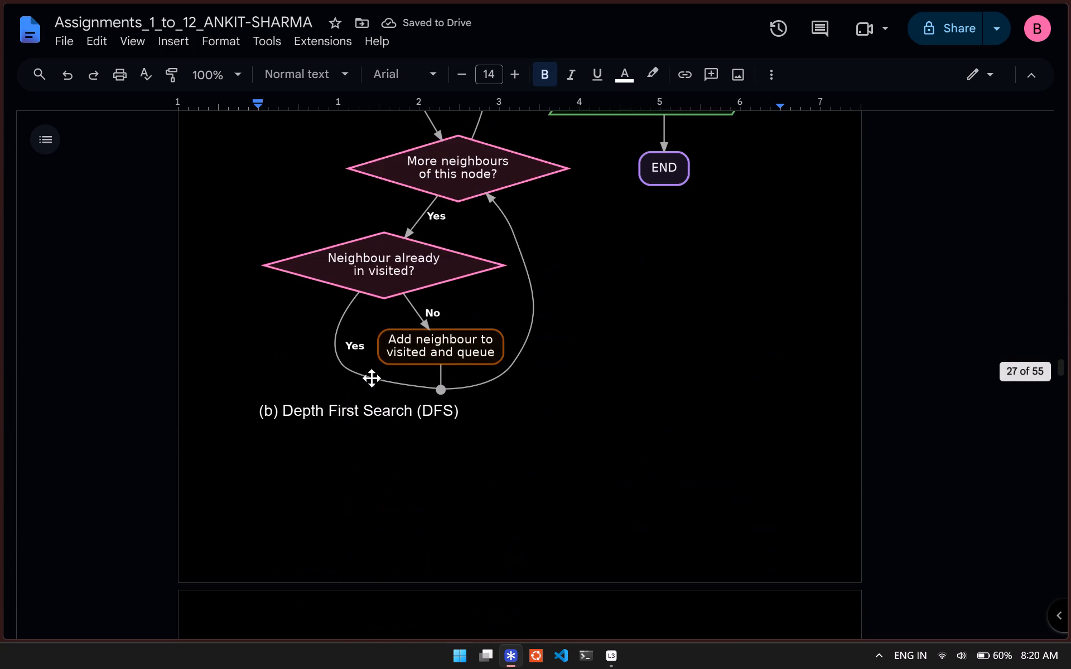
scroll(359, 380, down, 4)
scroll(359, 380, up, 20)
scroll(359, 380, up, 3)
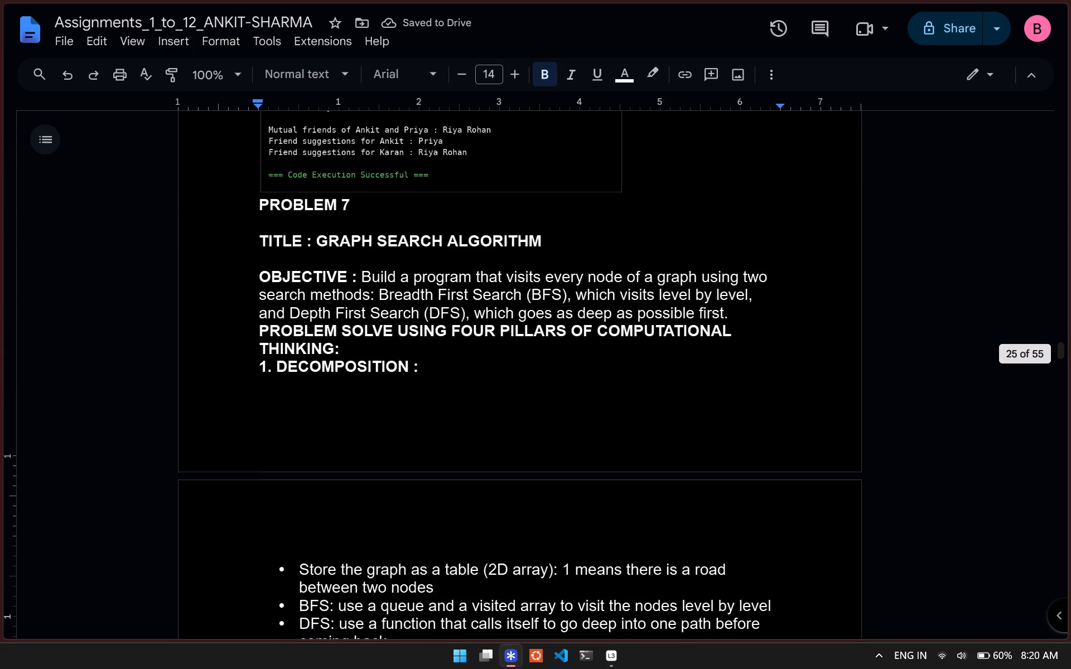
scroll(360, 380, up, 9)
scroll(360, 380, down, 6)
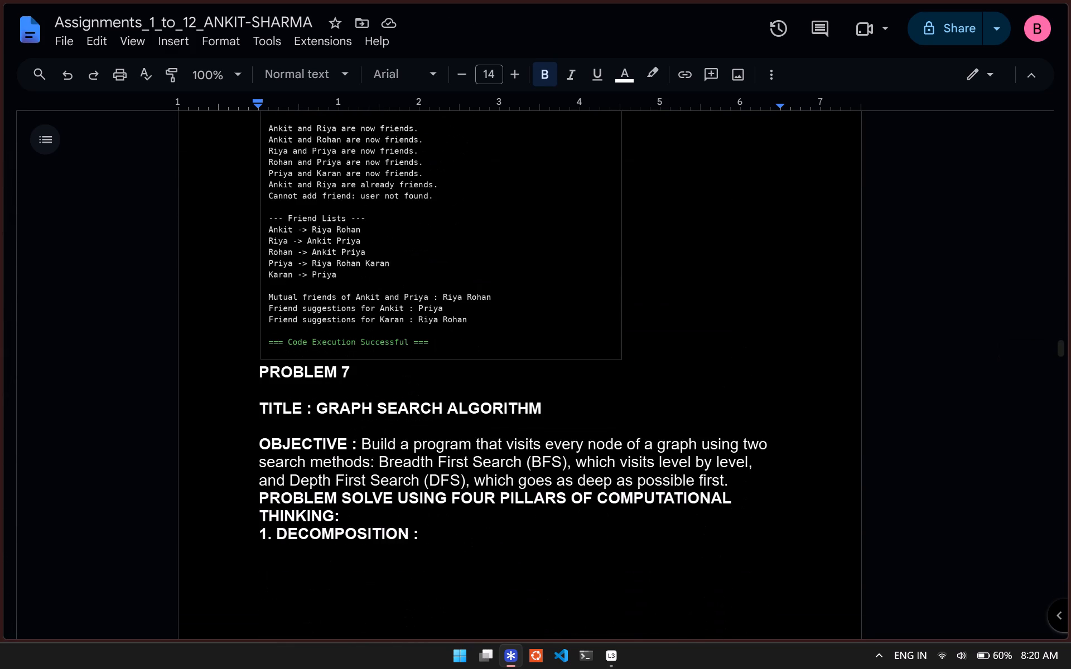
scroll(360, 380, down, 18)
scroll(360, 380, down, 4)
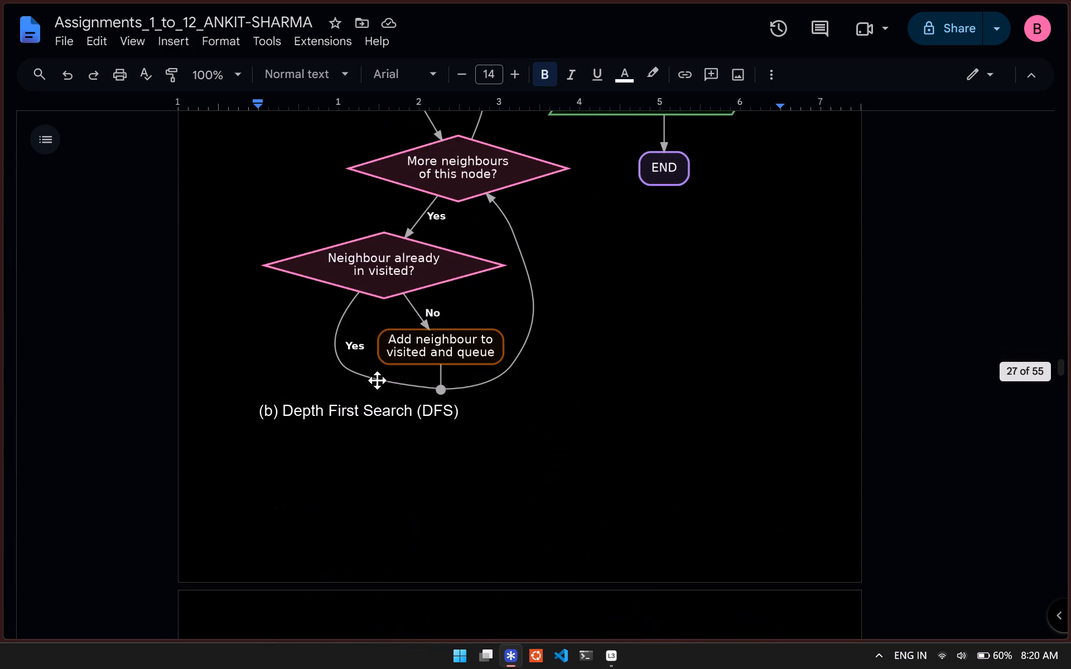
click(536, 434)
Bold the "CODE :" heading below the Depth First Search flowchart in Problem 7.
scroll(406, 447, down, 10)
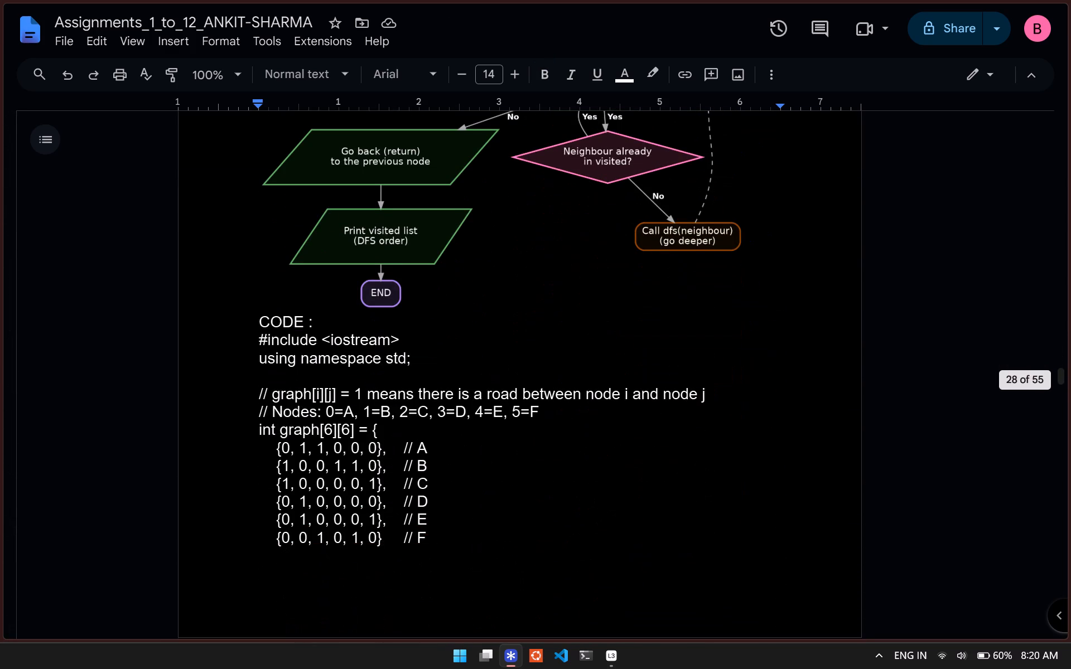
drag(249, 322, 322, 324)
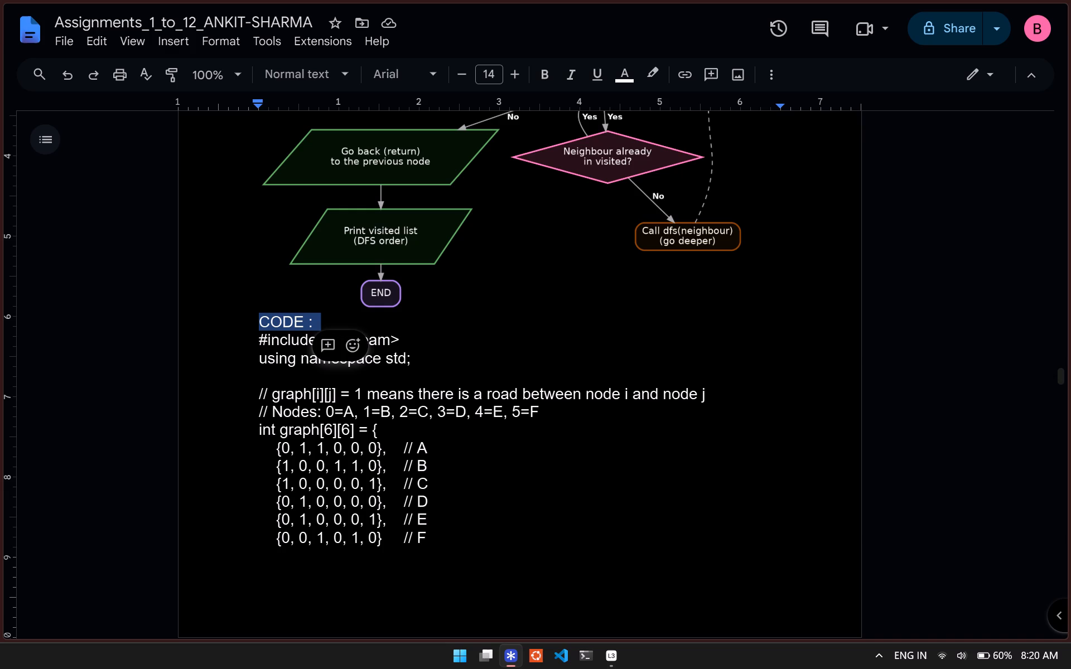
key(ctrl+b)
Bold the "ASSIGNMENT 8" heading, the Binary Search Tree title line and its "OBJECTIVE :" label.
scroll(331, 334, down, 5)
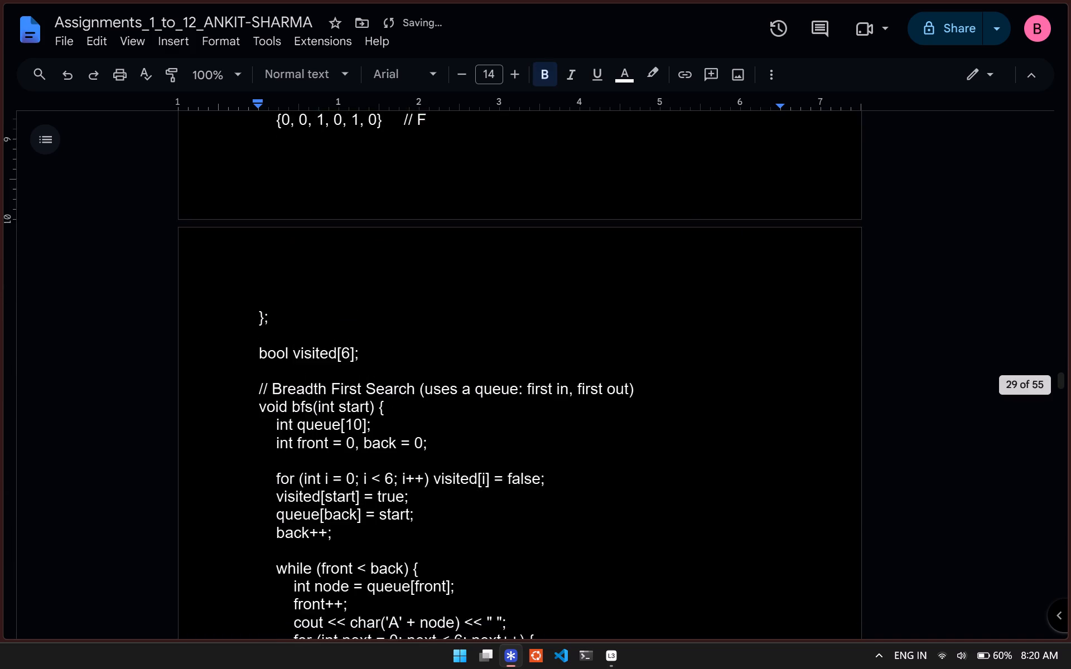
scroll(341, 341, down, 16)
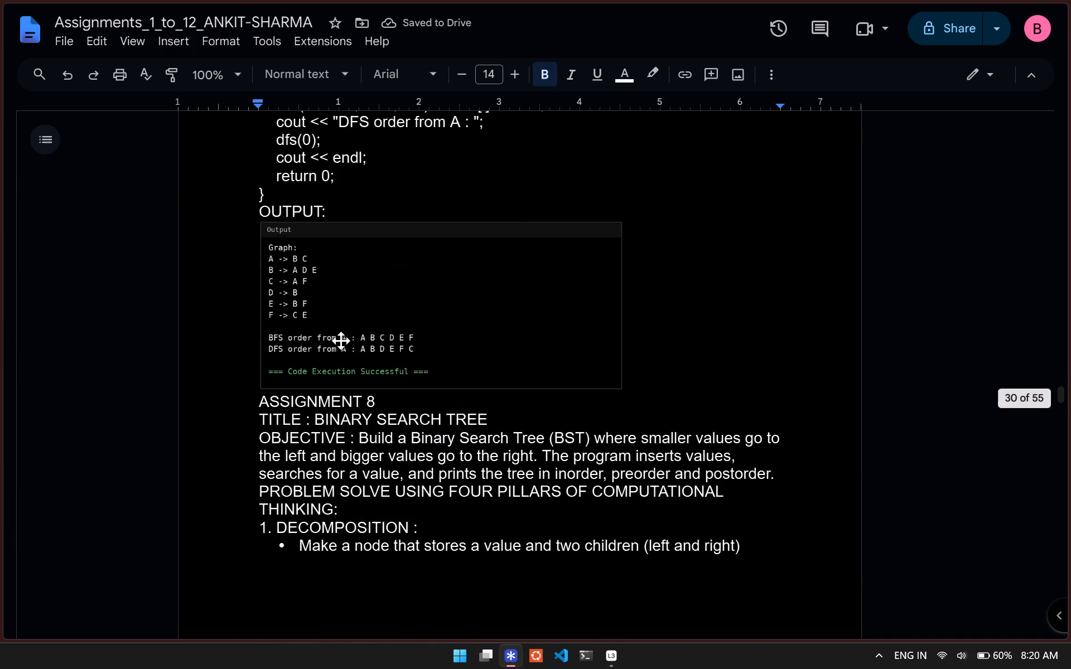
scroll(341, 341, down, 3)
scroll(337, 339, up, 2)
drag(242, 316, 311, 341)
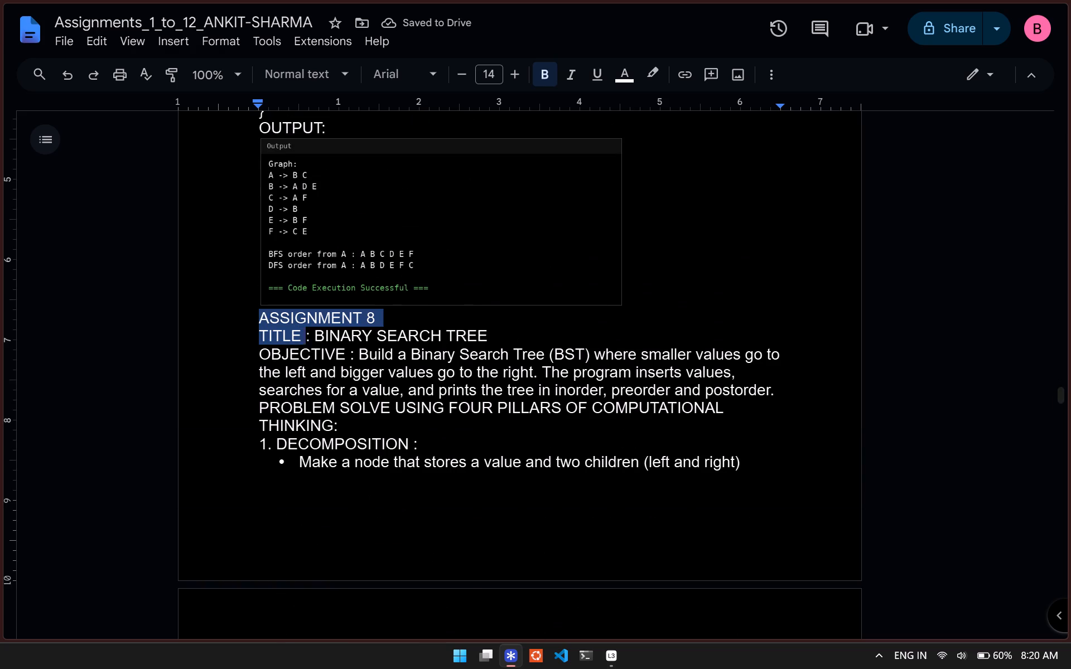
drag(311, 341, 346, 352)
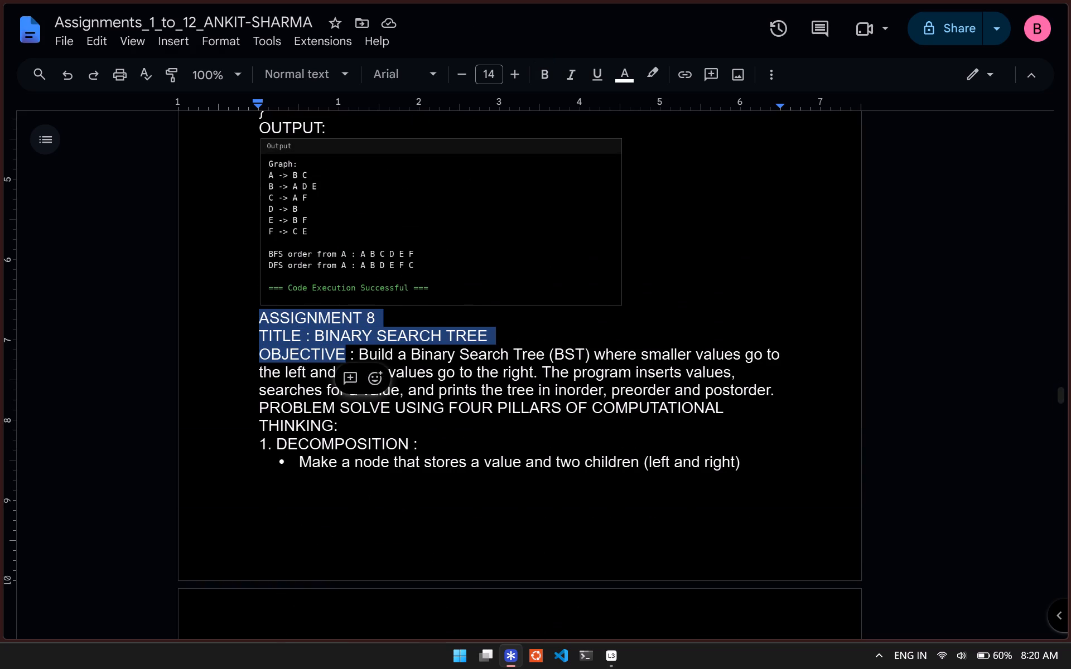
drag(354, 355, 248, 315)
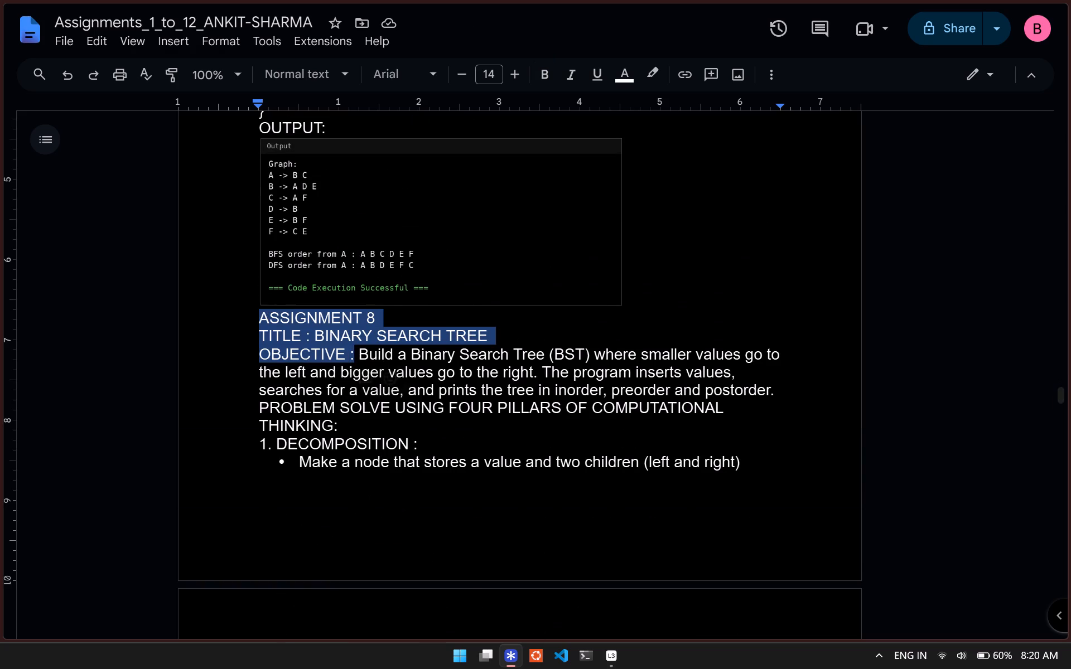
key(ctrl+b)
Replace the word "ASSIGNMENT" with "PROBLEM" in the "ASSIGNMENT 8" heading.
drag(387, 319, 351, 313)
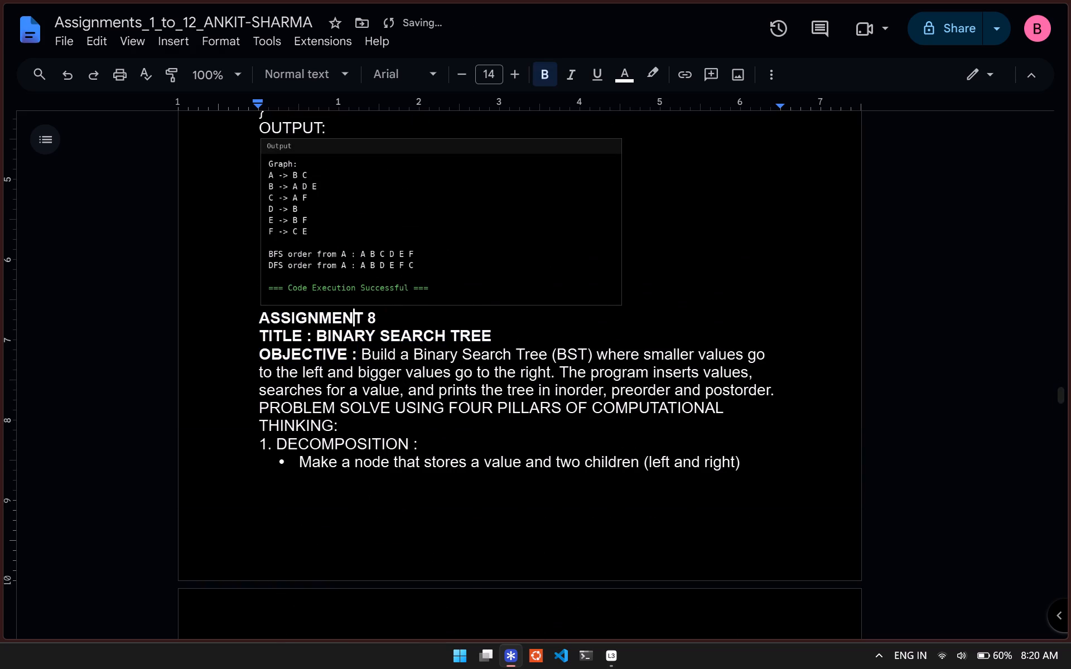
click(383, 316)
drag(363, 317, 249, 314)
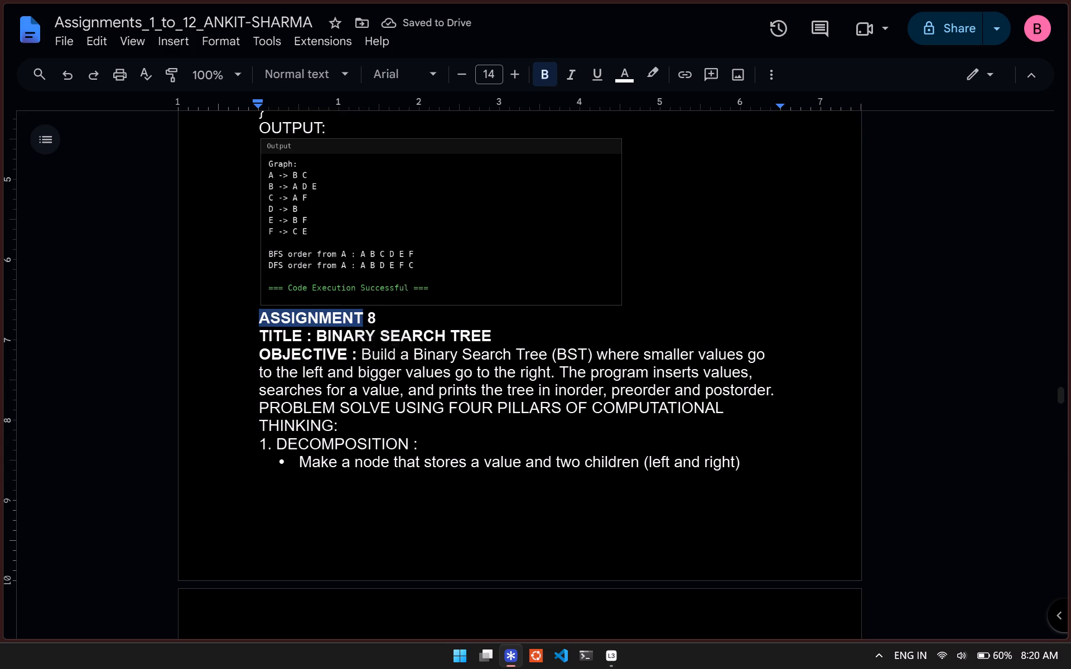
text(PROBLEM)
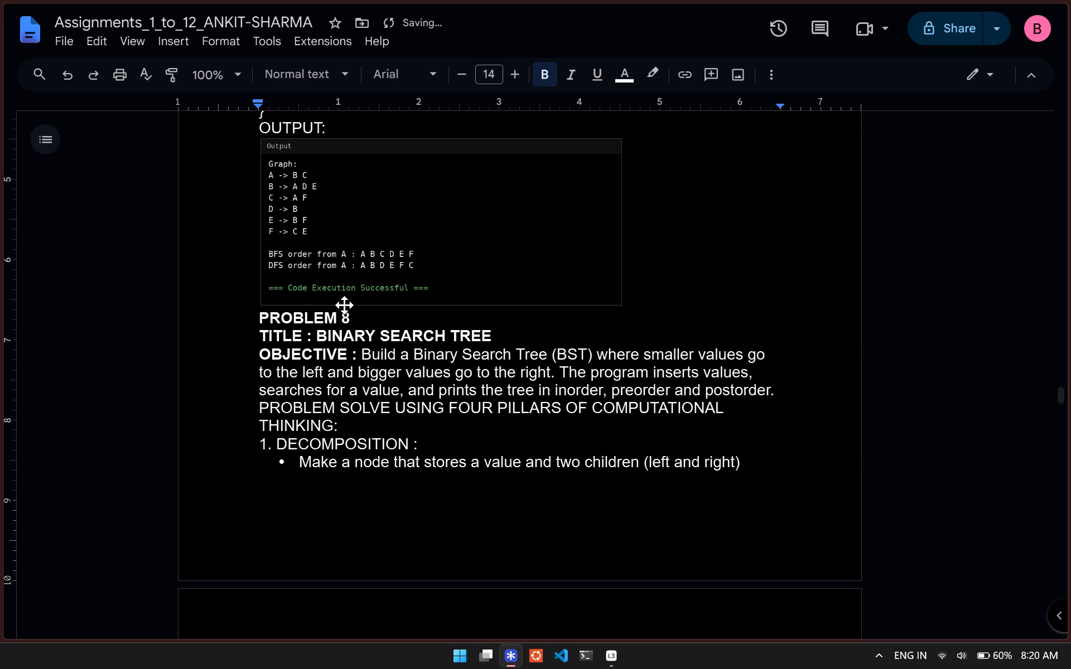
Insert one blank line before and one after the Binary Search Tree title line.
click(362, 323)
key(Return)
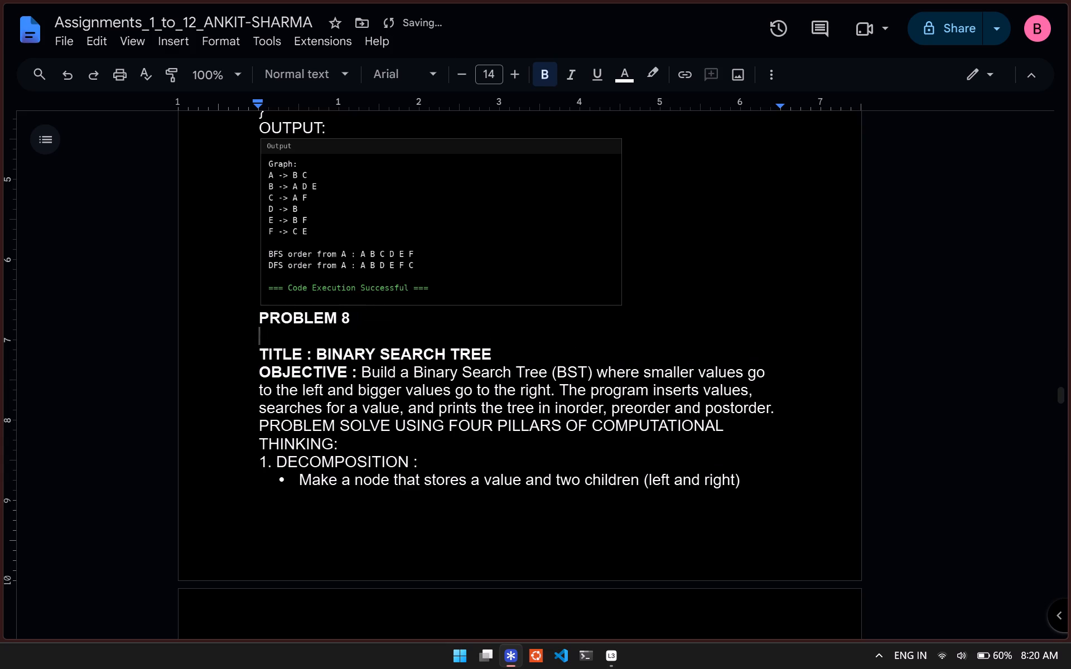
click(501, 351)
key(Return)
Bold the "PROBLEM SOLVE USING FOUR PILLARS OF COMPUTATIONAL THINKING:" and "1. DECOMPOSITION :" headings in Problem 8.
scroll(441, 373, down, 1)
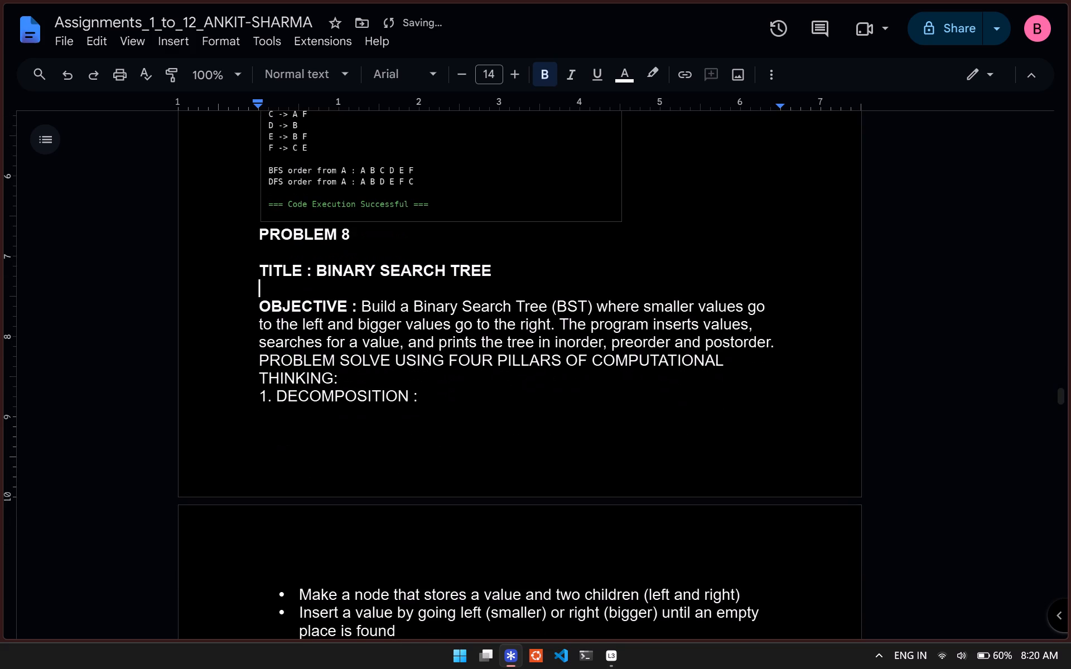
drag(256, 358, 421, 393)
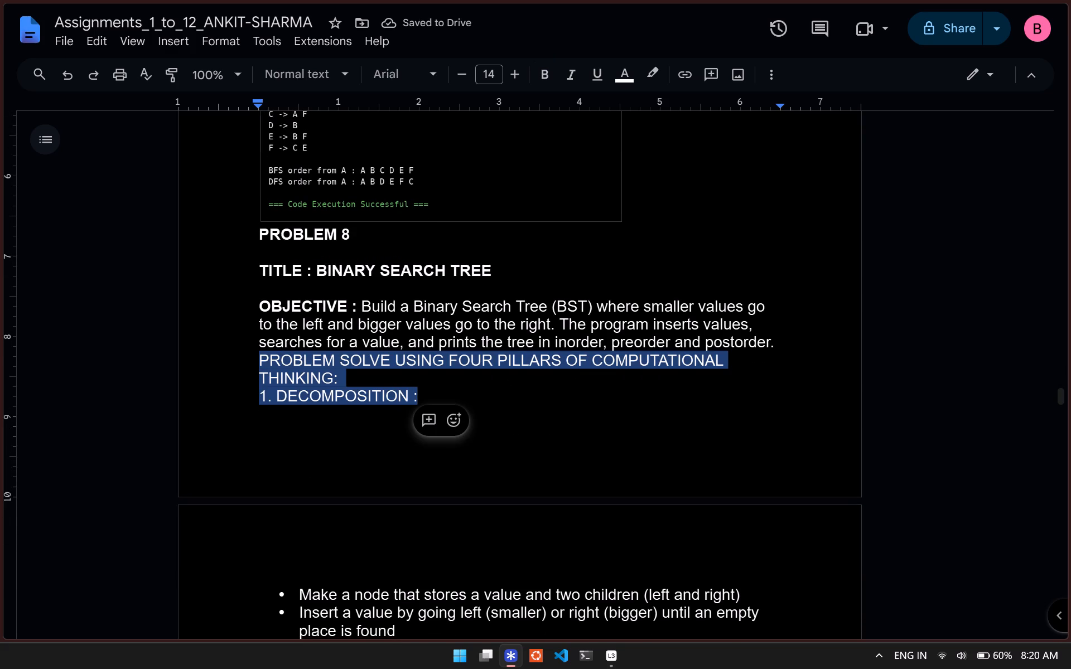
key(ctrl+b)
Bold the "2. PATTERN RECOGNITION :", "3. ABSTRACTION :" and "4. ALGORITHM :" headings in Problem 8.
scroll(420, 393, down, 3)
scroll(320, 363, down, 2)
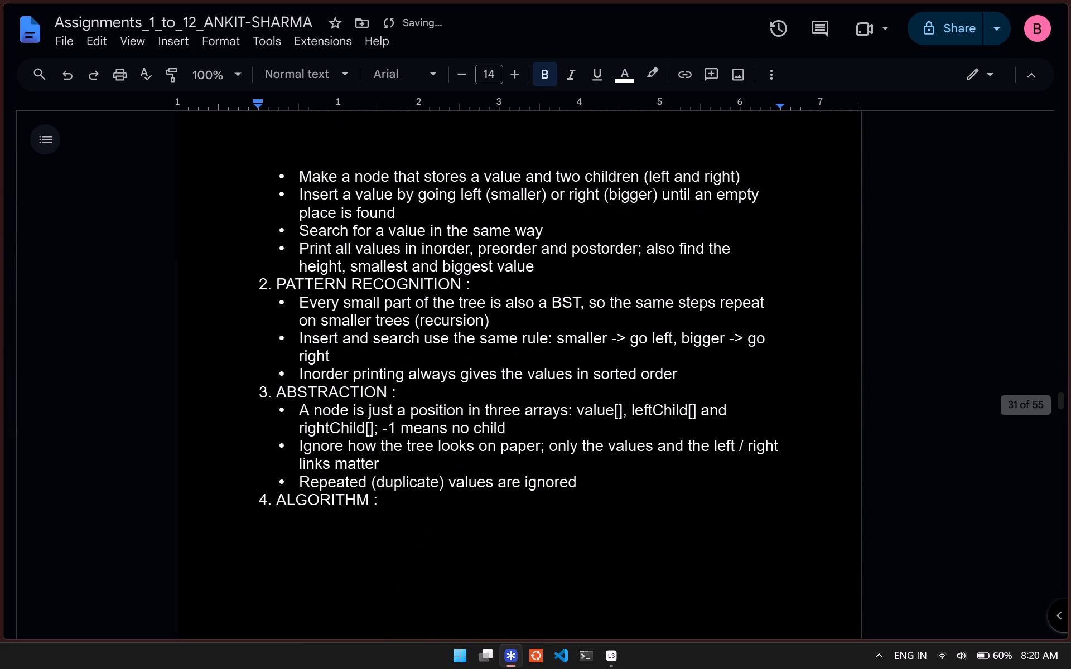
drag(253, 285, 484, 284)
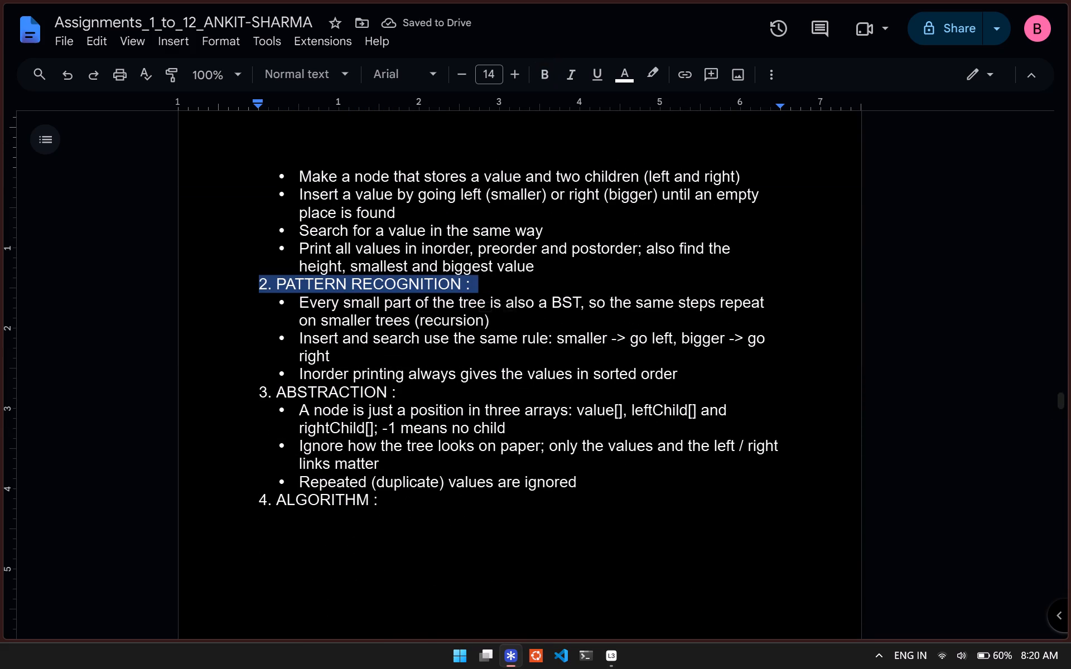
key(ctrl+b)
drag(254, 395, 416, 390)
key(ctrl+b)
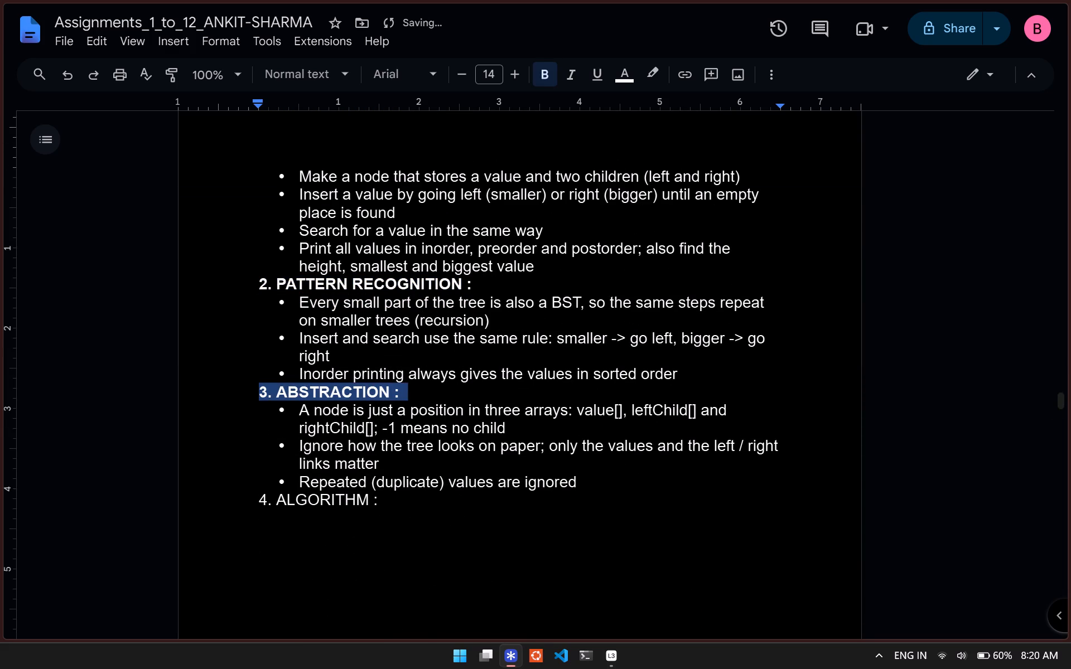
drag(254, 502, 395, 515)
key(ctrl+b)
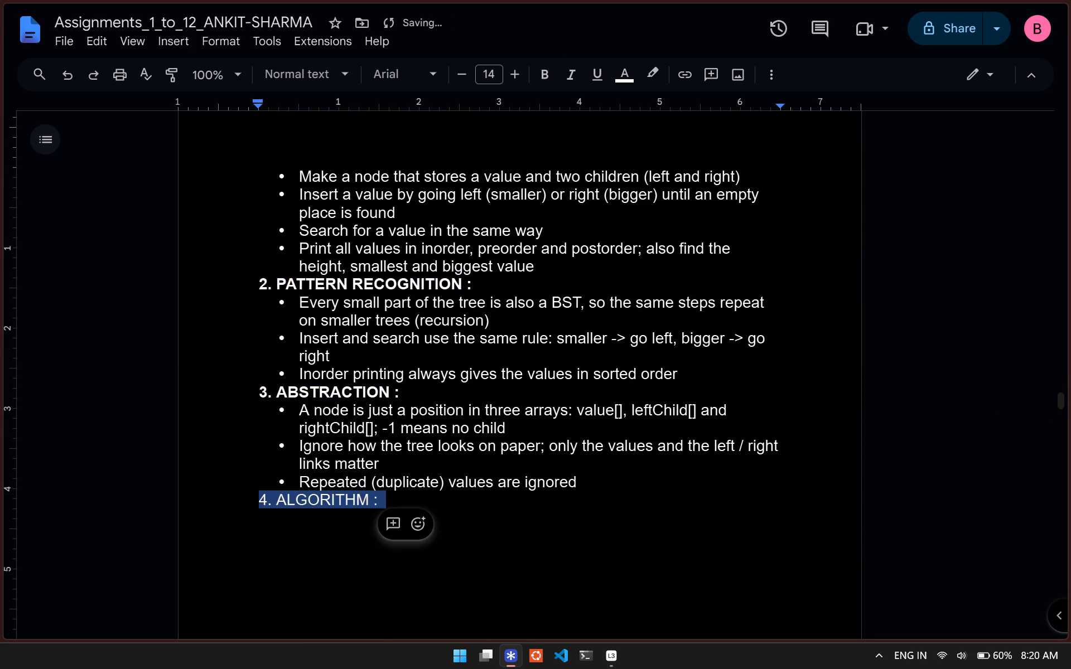
key(b)
key(ctrl+z)
key(ctrl+b)
Bold the "CODE :" heading below the Binary Search Tree flowchart in Problem 8.
scroll(423, 496, down, 3)
scroll(489, 452, down, 3)
click(374, 447)
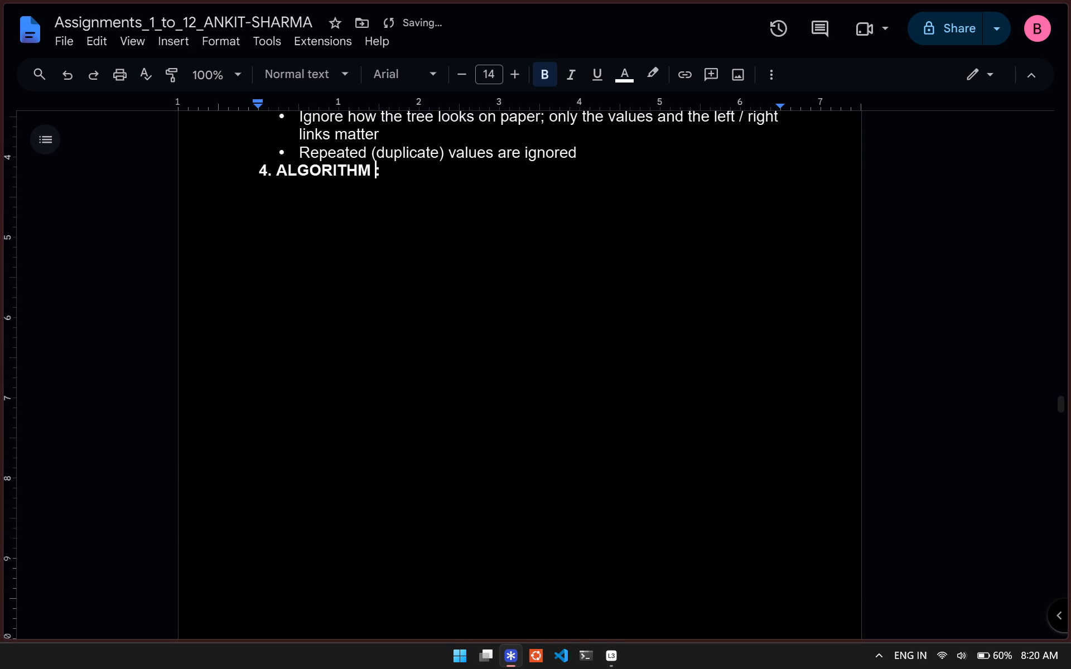
scroll(358, 473, down, 10)
drag(255, 415, 303, 411)
click(339, 405)
drag(331, 406, 254, 399)
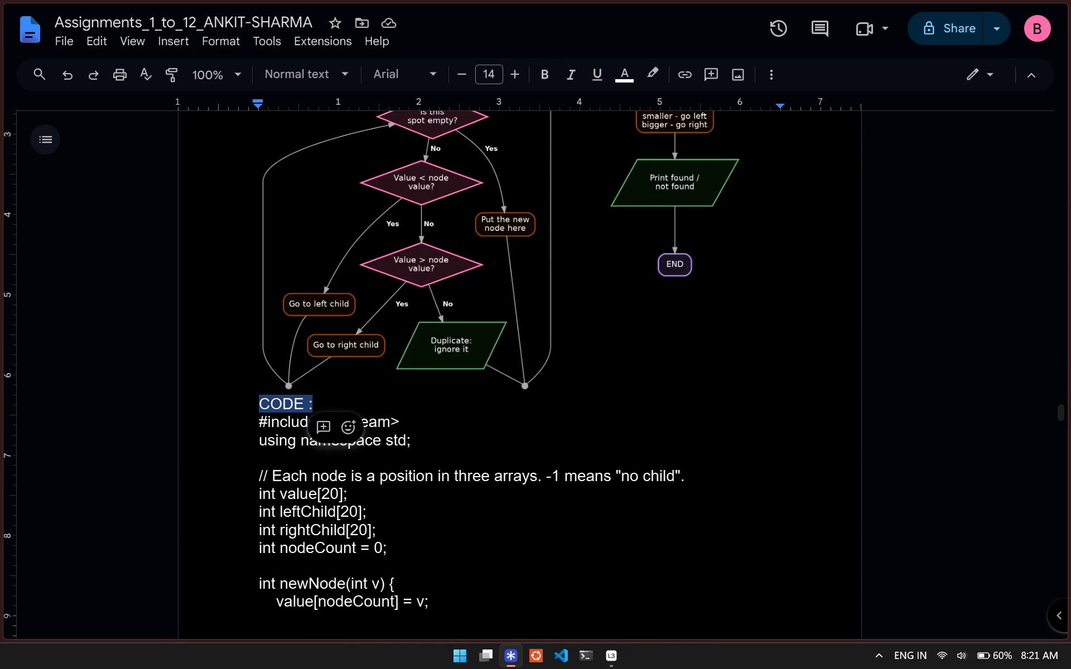
key(ctrl+b)
Bold the "OUTPUT:" heading below the Binary Search Tree code in Problem 8.
scroll(400, 413, down, 8)
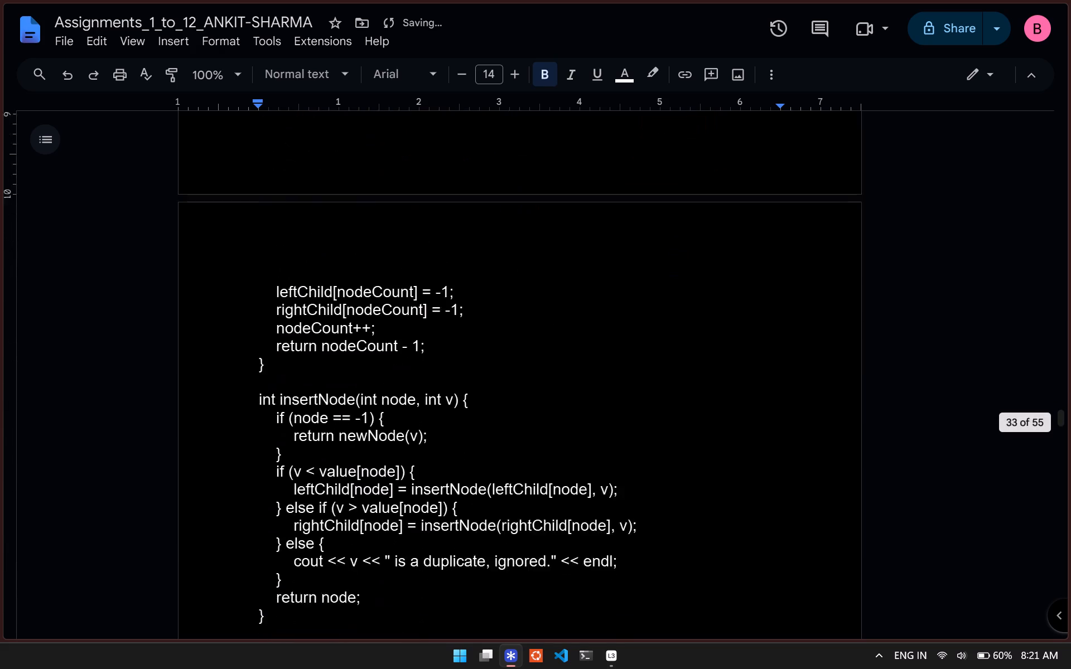
scroll(401, 413, down, 12)
scroll(397, 418, up, 2)
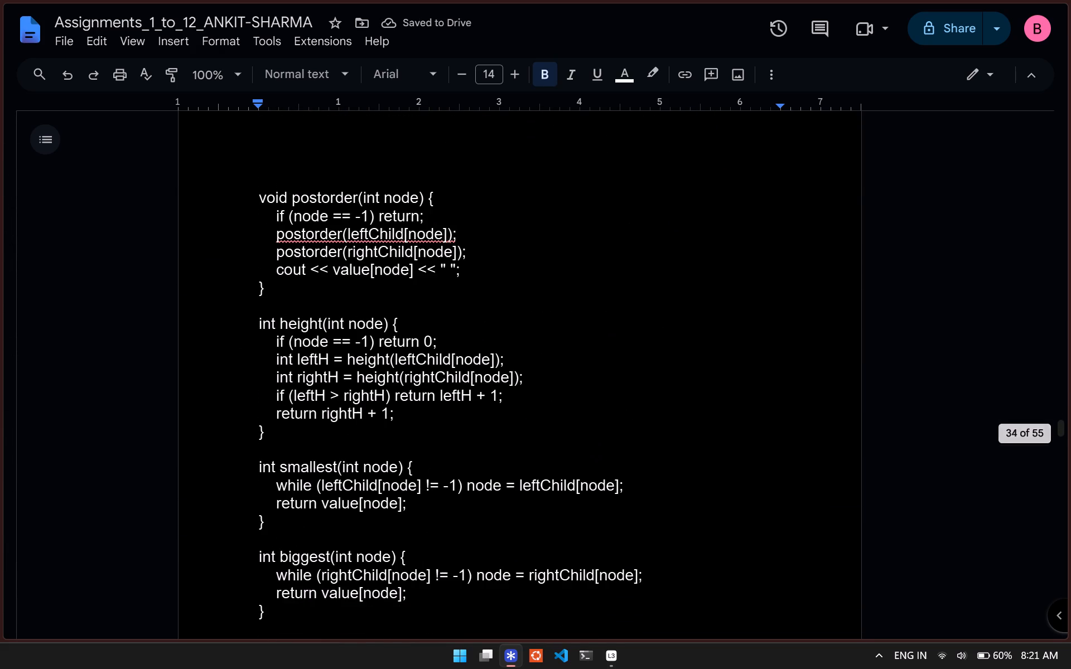
scroll(397, 418, down, 6)
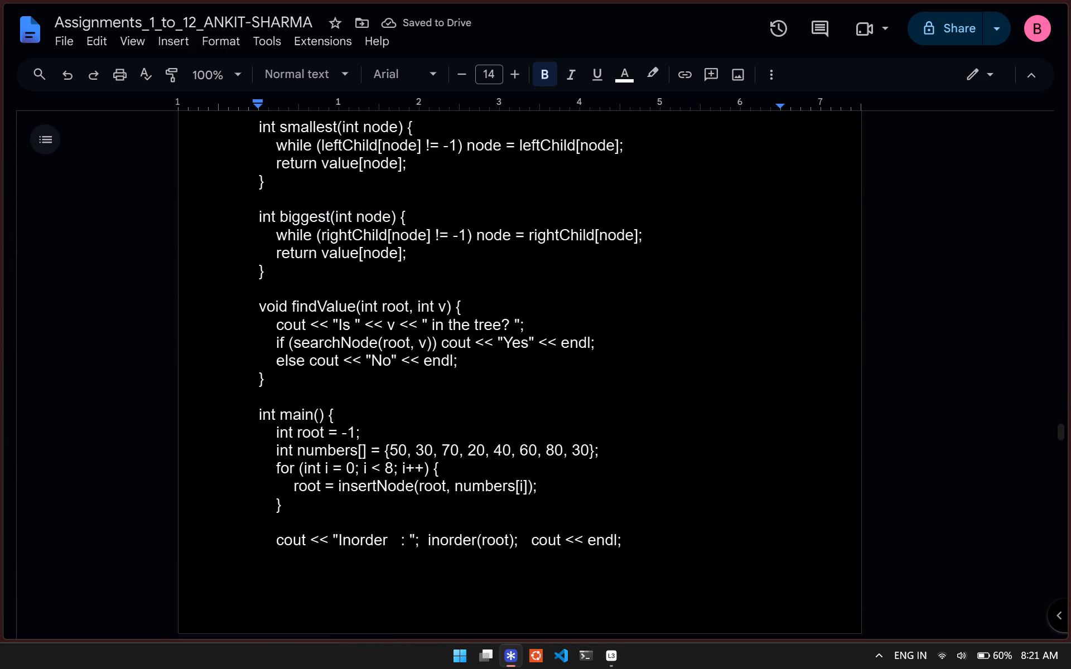
scroll(397, 418, down, 6)
scroll(394, 417, up, 1)
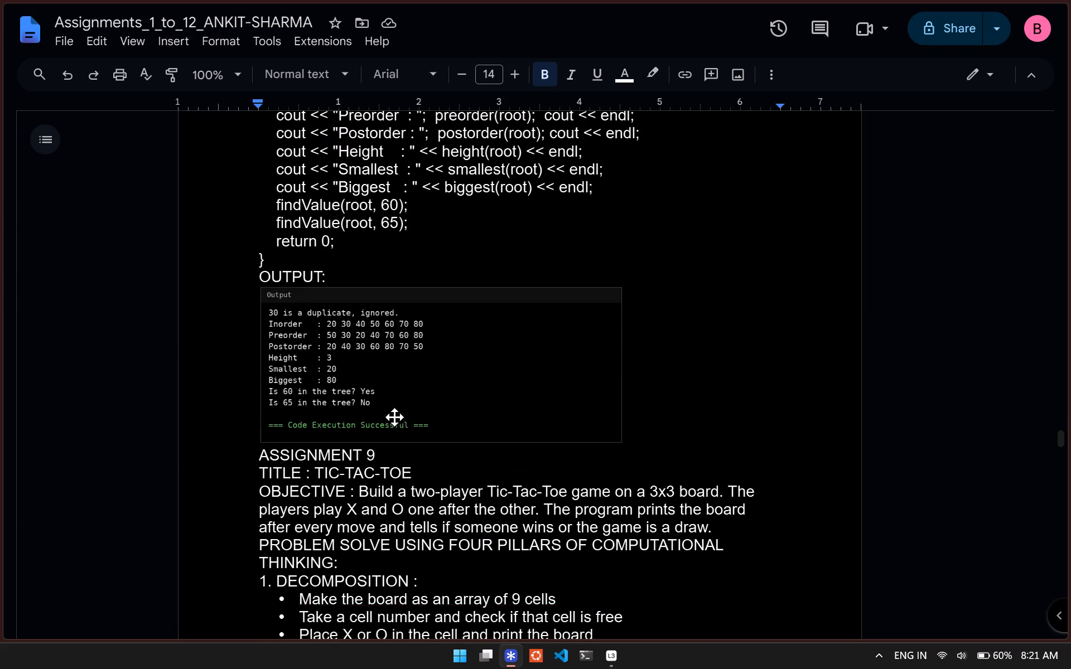
drag(254, 315, 326, 308)
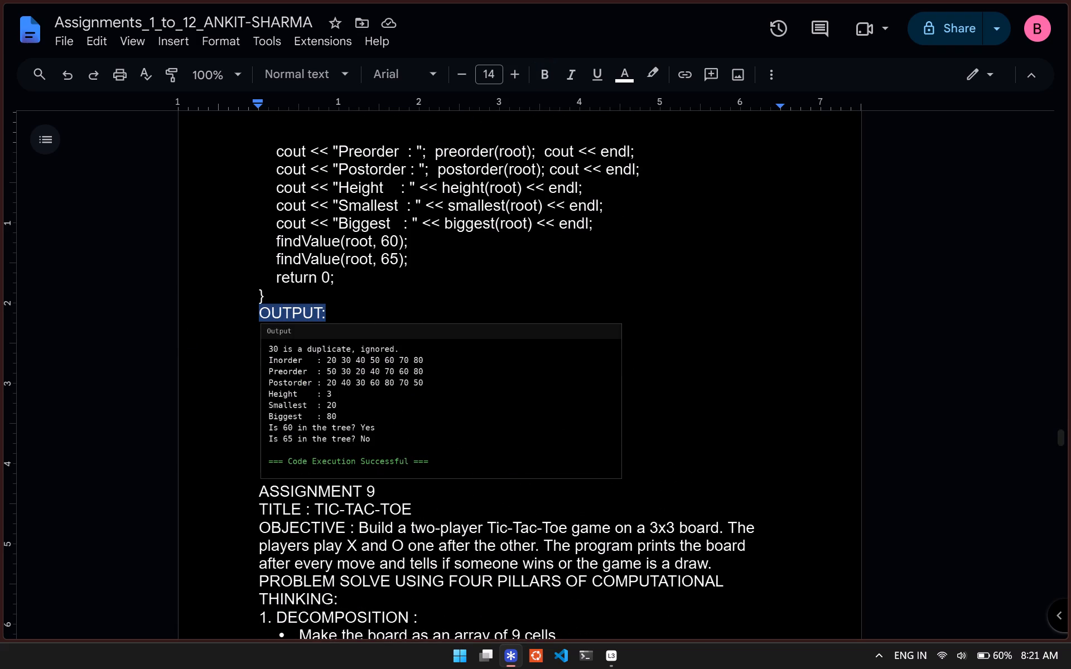
key(ctrl+b)
Bold the "ASSIGNMENT 9" and "TITLE : TIC-TAC-TOE" lines and the "OBJECTIVE :" label below them.
scroll(389, 347, down, 3)
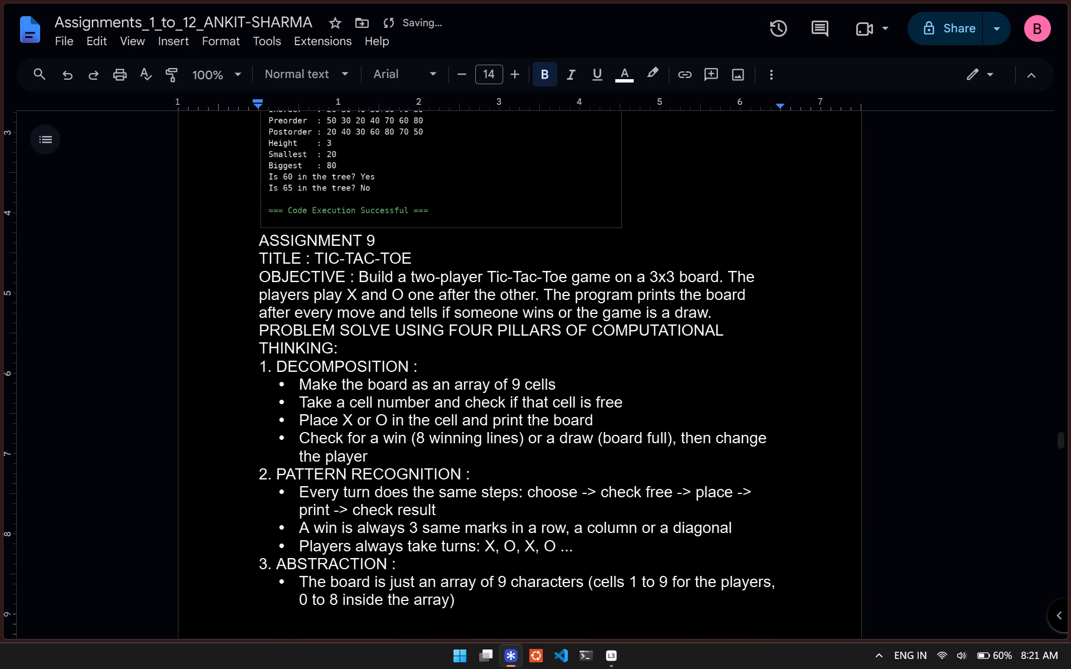
drag(268, 239, 346, 279)
click(447, 246)
drag(249, 242, 327, 277)
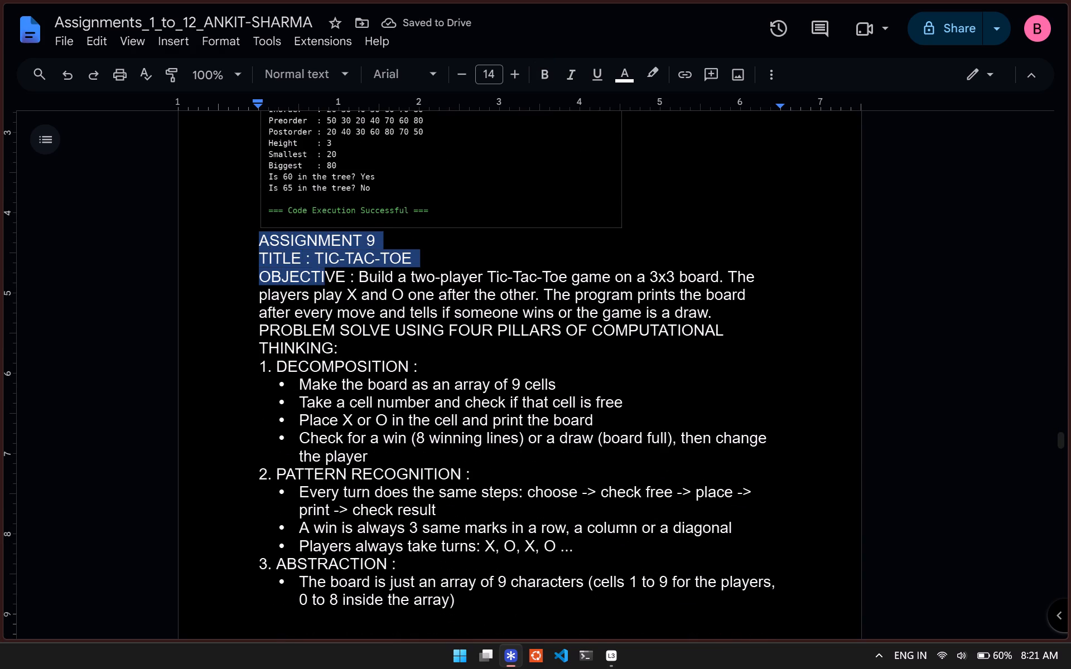
drag(327, 277, 354, 280)
key(ctrl+b)
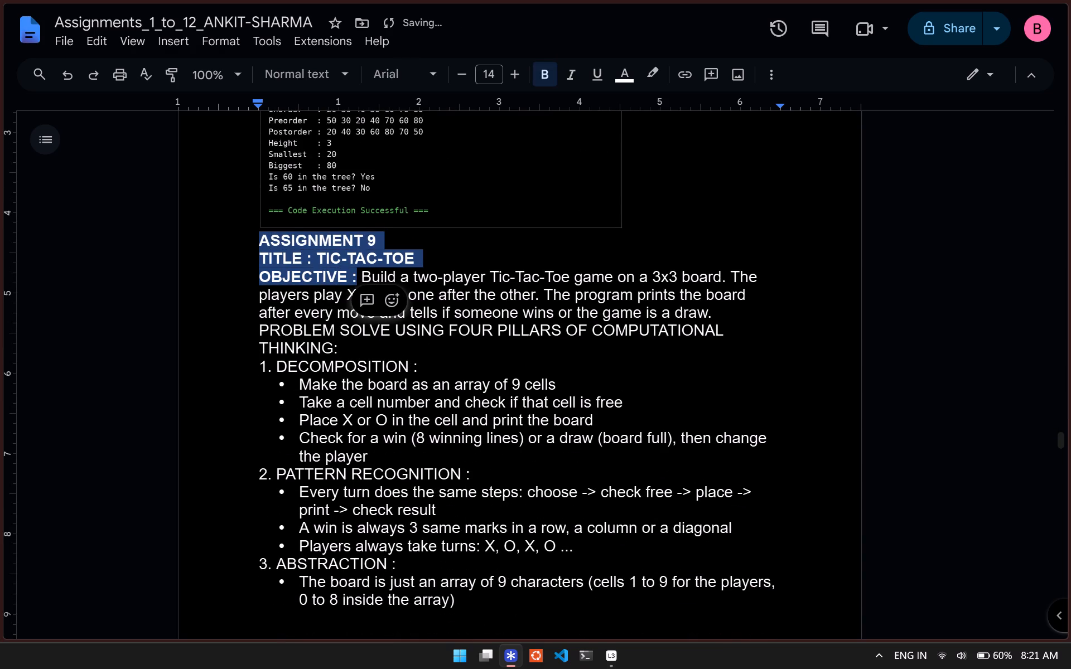
Replace the word "ASSIGNMENT" with "PROBLEM" in the heading numbered 9.
click(375, 240)
click(367, 240)
drag(367, 240, 288, 236)
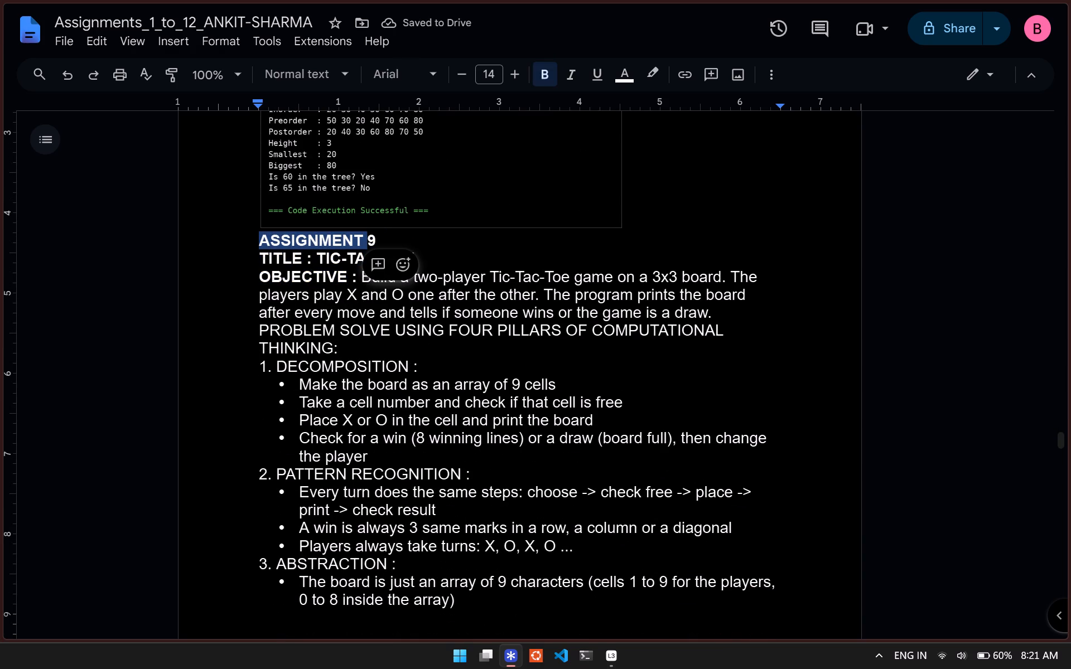
text(PROBLEM)
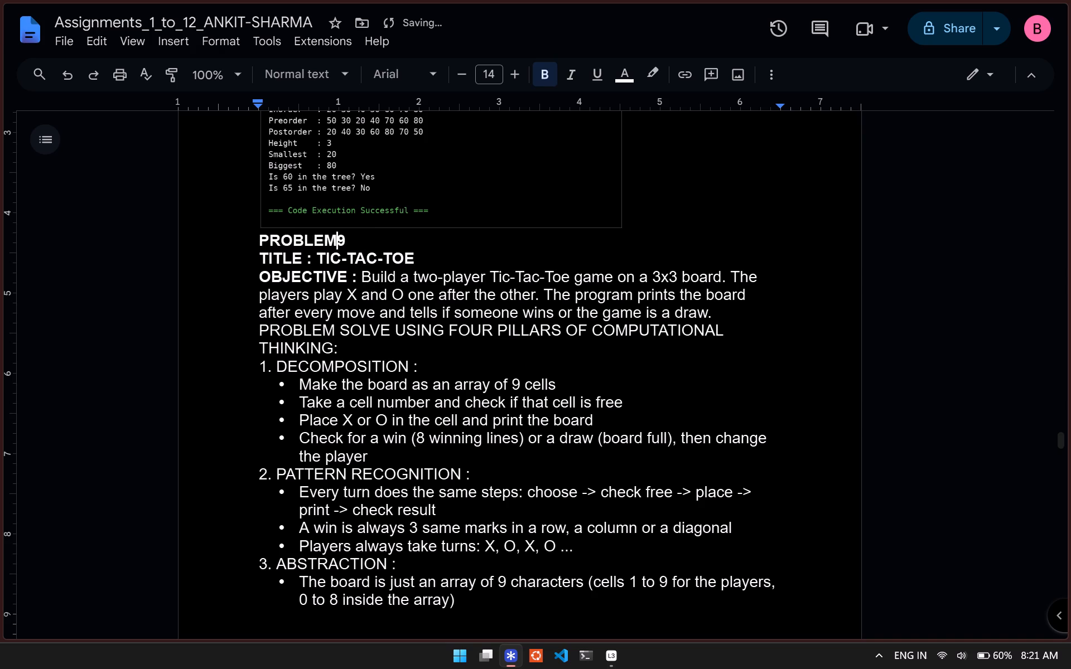
key(space)
Insert one blank line before and one after the Tic-Tac-Toe title line.
scroll(298, 233, down, 1)
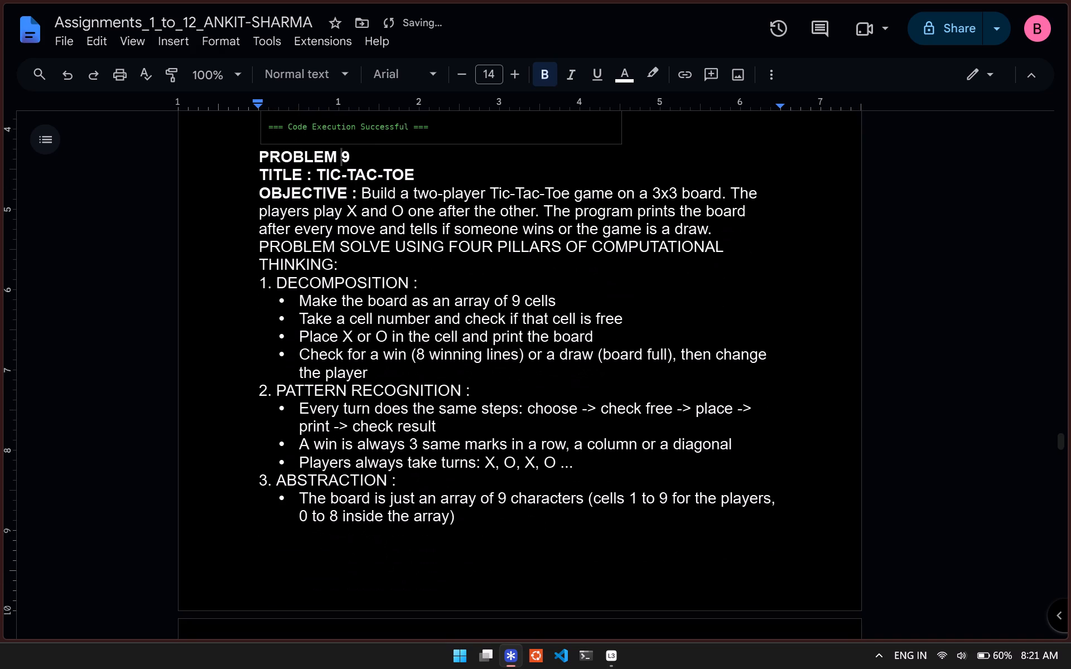
click(358, 166)
click(356, 161)
key(Return)
click(429, 183)
key(Return)
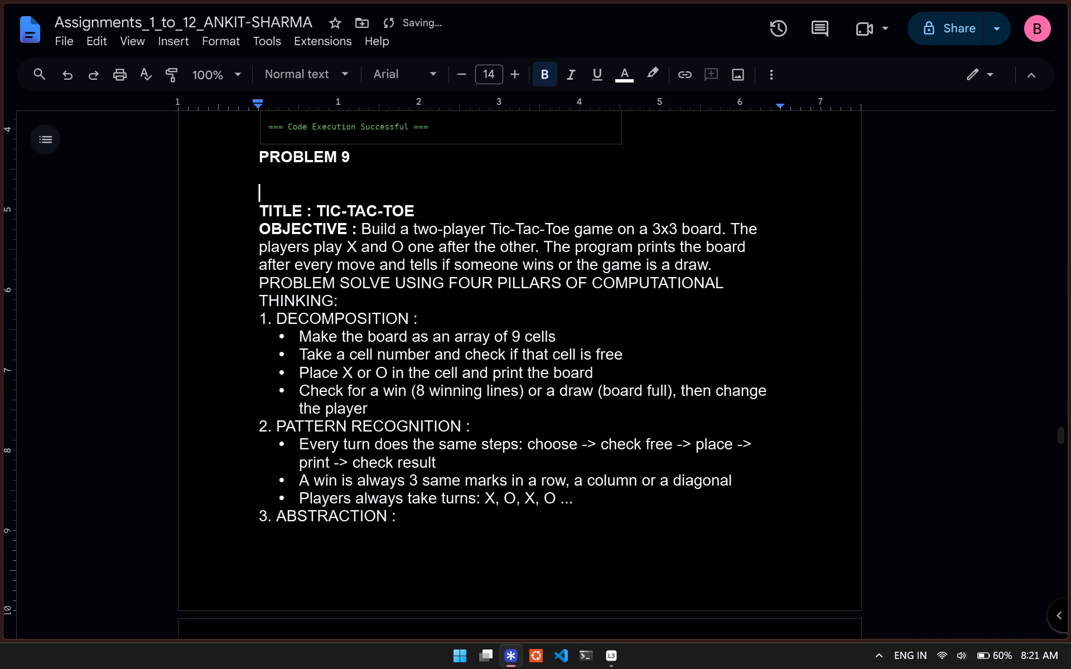
key(BackSpace)
click(409, 190)
click(421, 190)
key(Return)
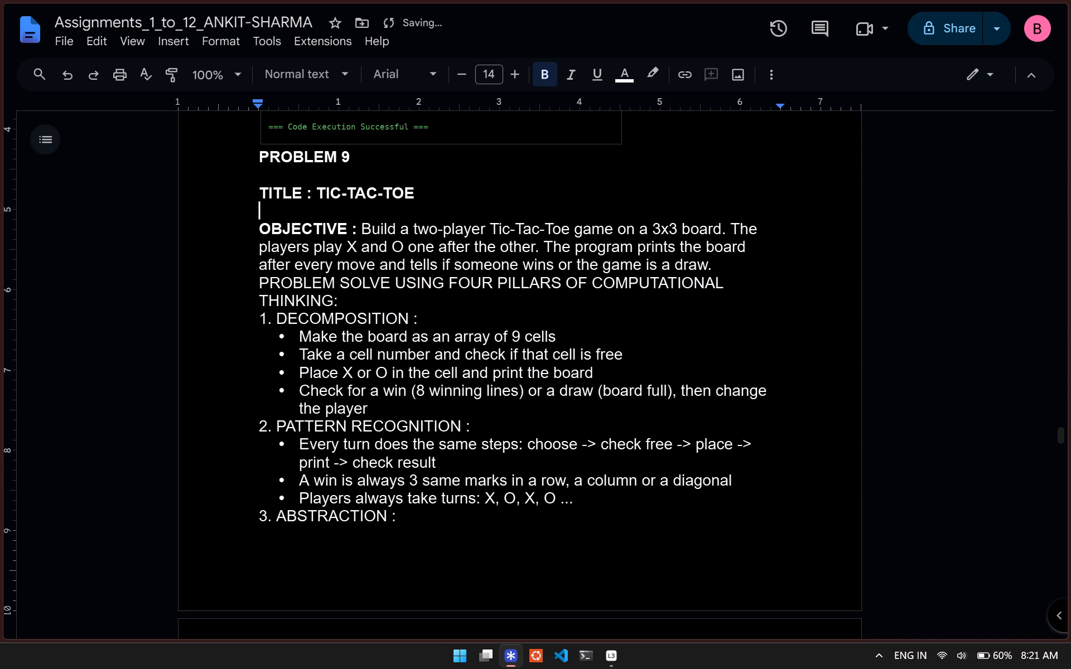
Bold the "PROBLEM SOLVE USING FOUR PILLARS" heading, "1. DECOMPOSITION", "2. PATTERN RECOGNITION :" and "3. ABSTRACTION :" in Problem 9.
drag(256, 282, 414, 318)
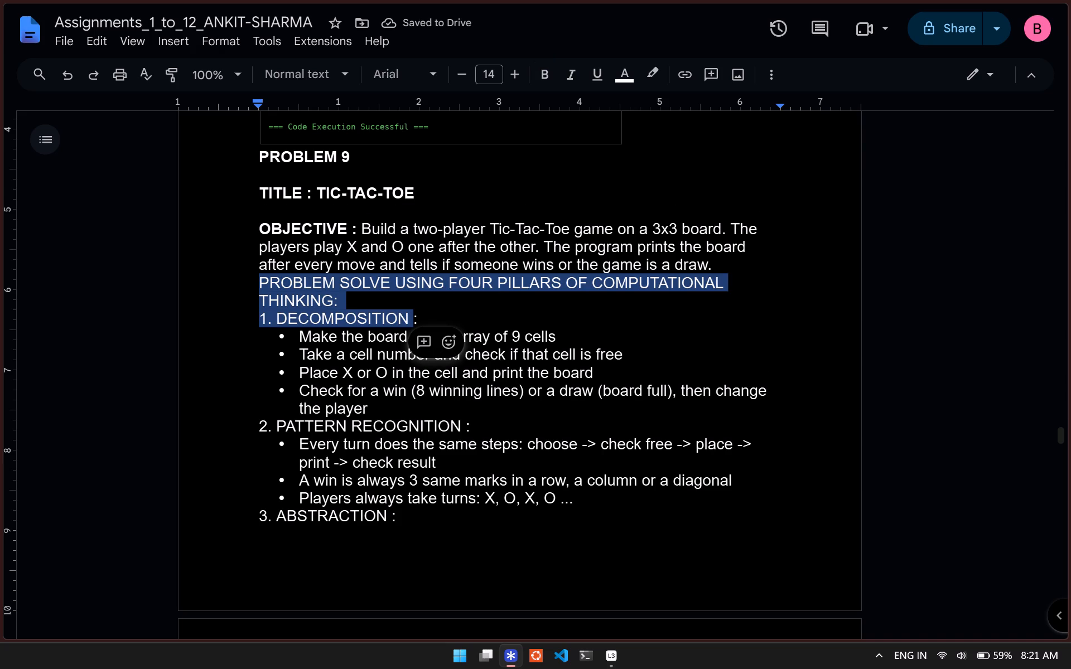
key(ctrl+b)
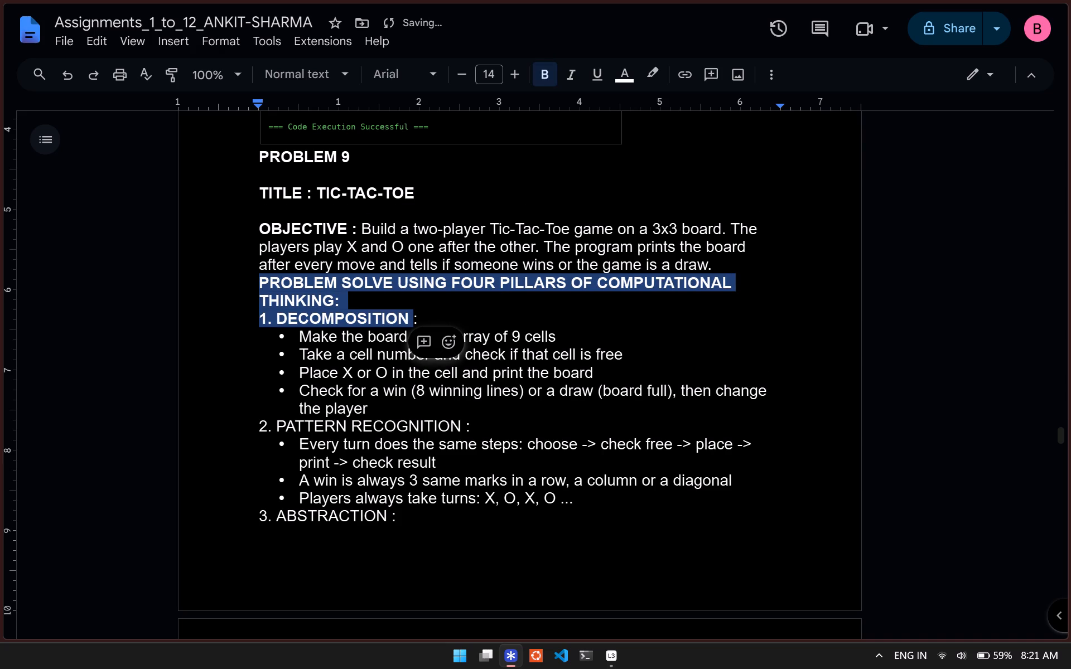
drag(251, 420, 471, 421)
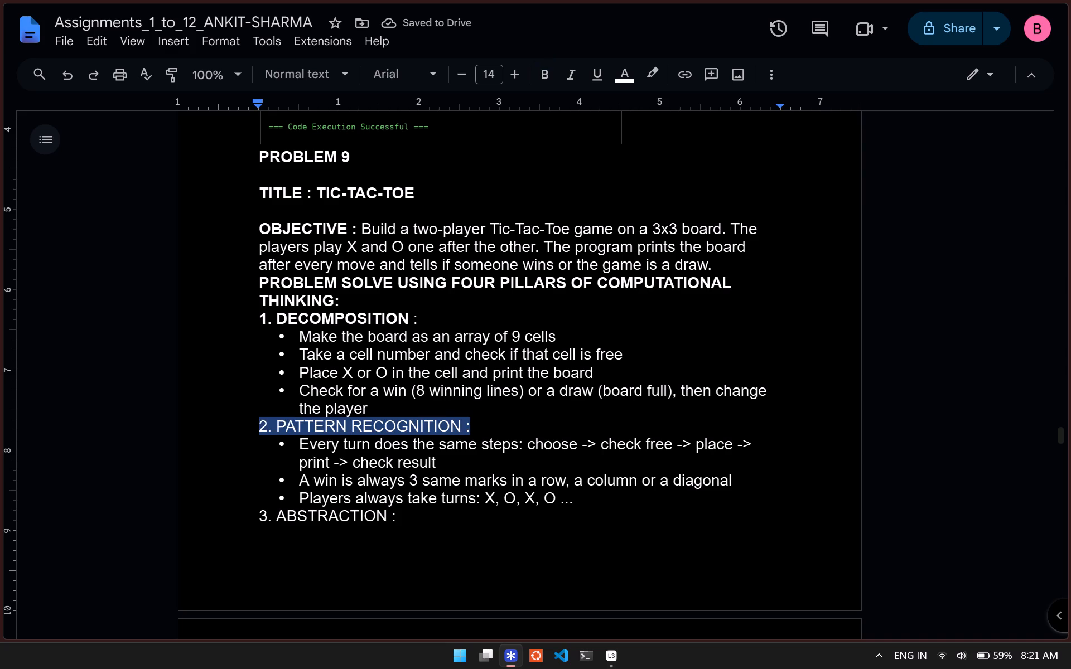
key(ctrl+b)
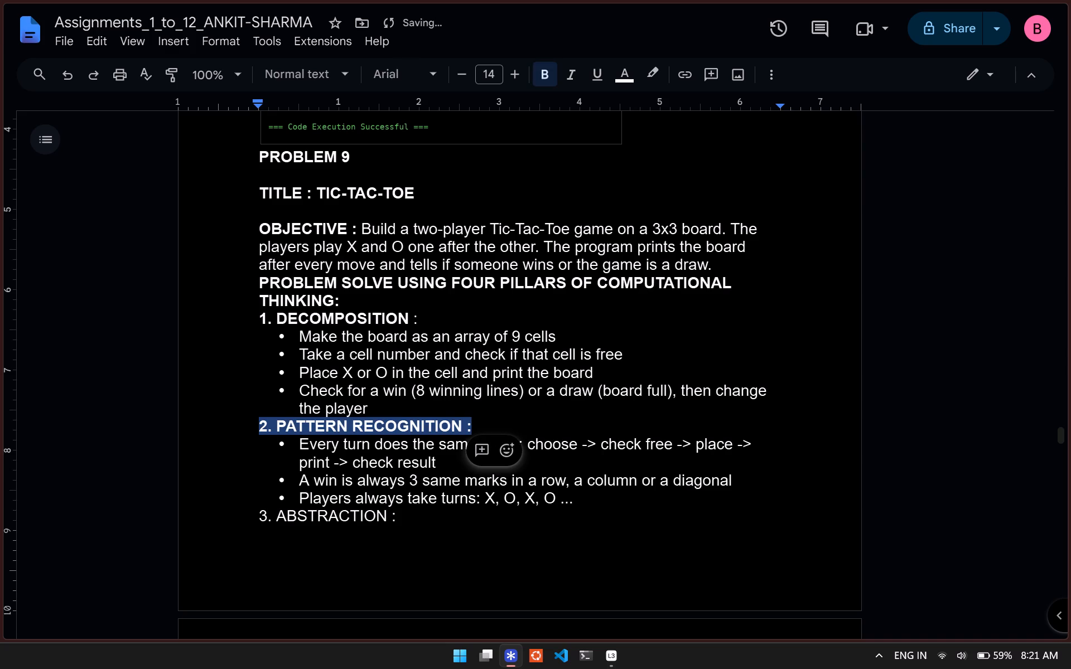
drag(257, 512, 418, 513)
key(b)
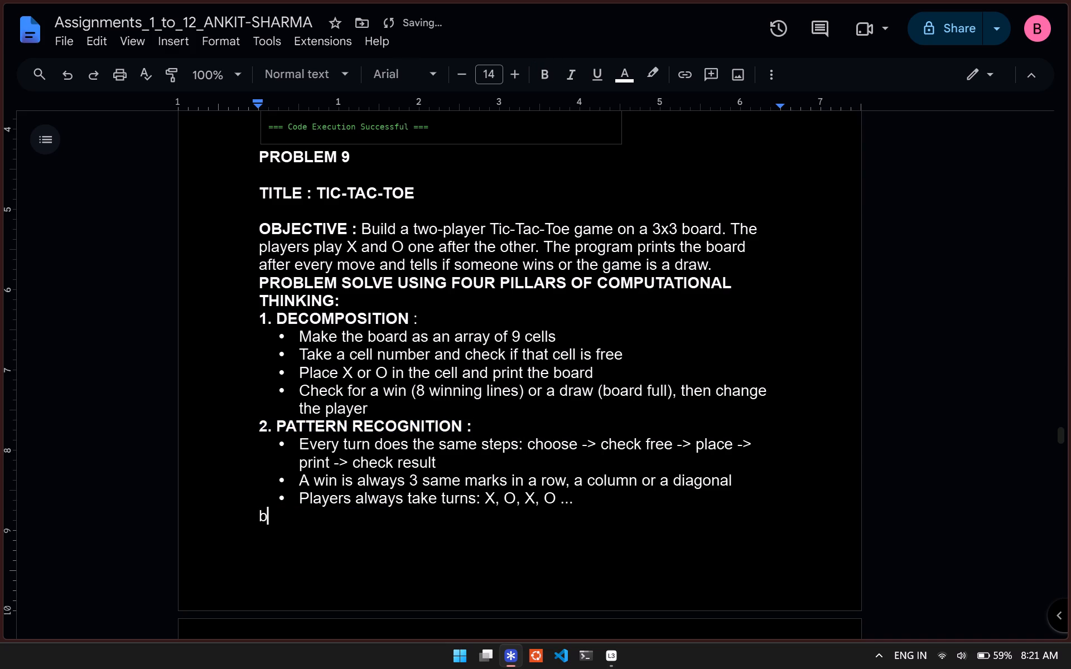
key(ctrl+z)
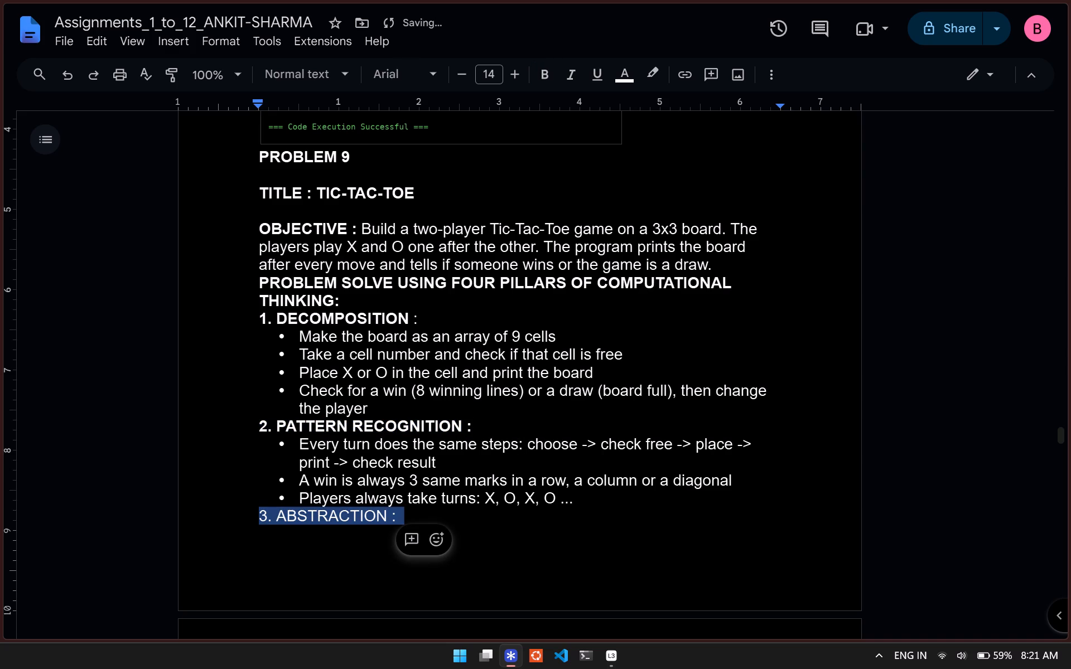
key(ctrl+b)
Insert a blank line before the "PROBLEM SOLVE USING FOUR PILLARS" heading and before the "1. DECOMPOSITION" heading in Problem 9.
click(255, 288)
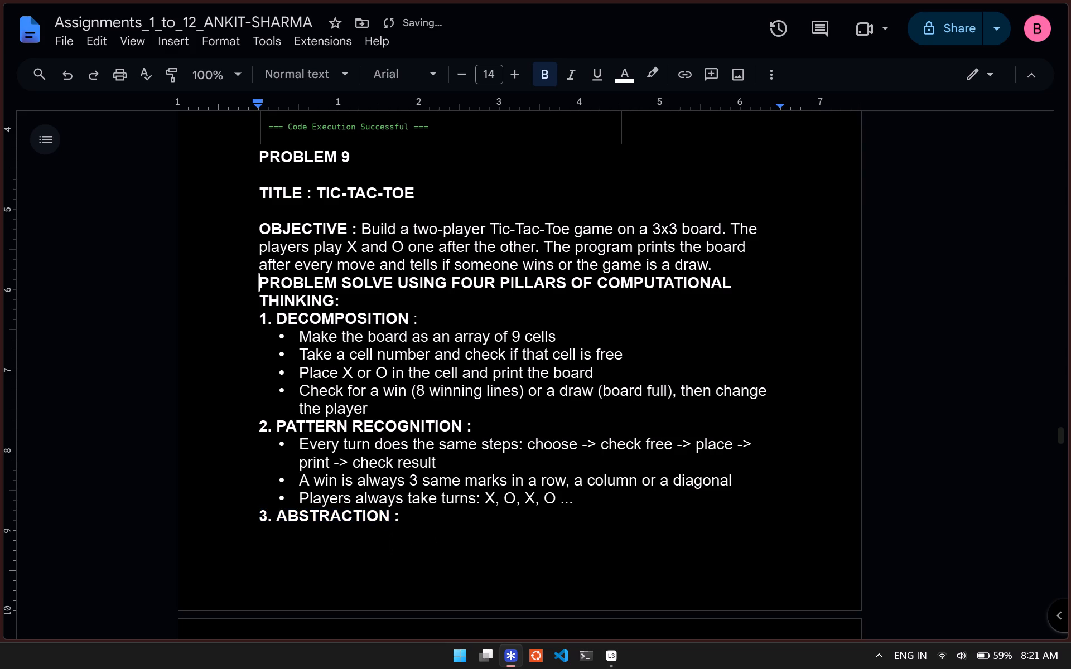
key(Return)
click(258, 337)
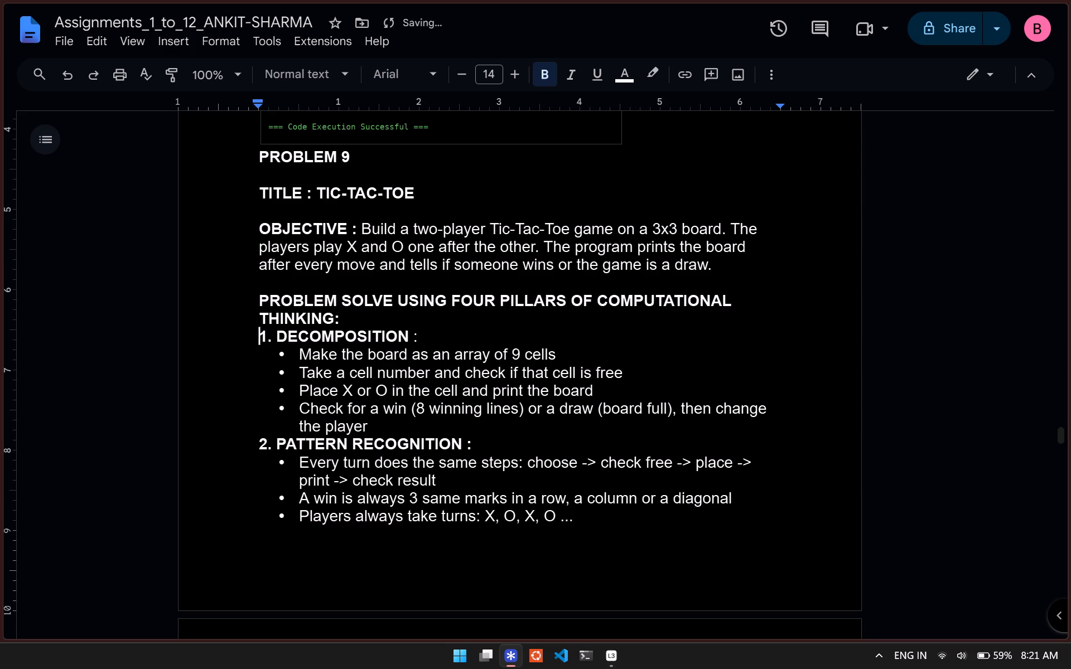
key(Return)
Bold the "4. ALGORITHM :" heading in Problem 9.
scroll(287, 341, down, 4)
scroll(287, 341, up, 1)
scroll(284, 347, down, 1)
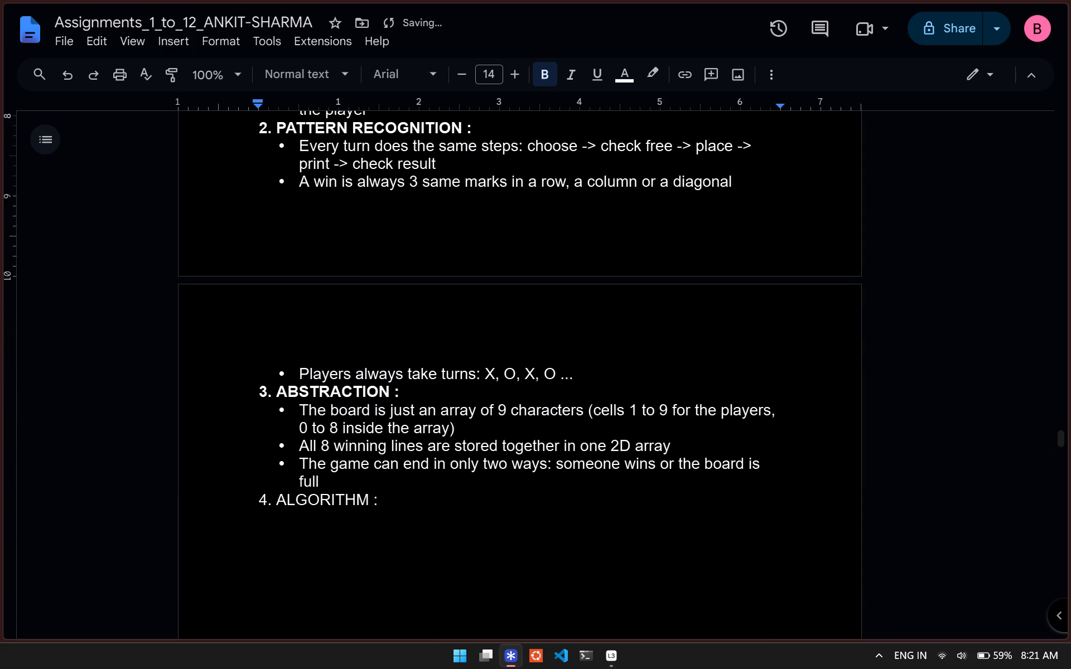
drag(255, 511, 387, 509)
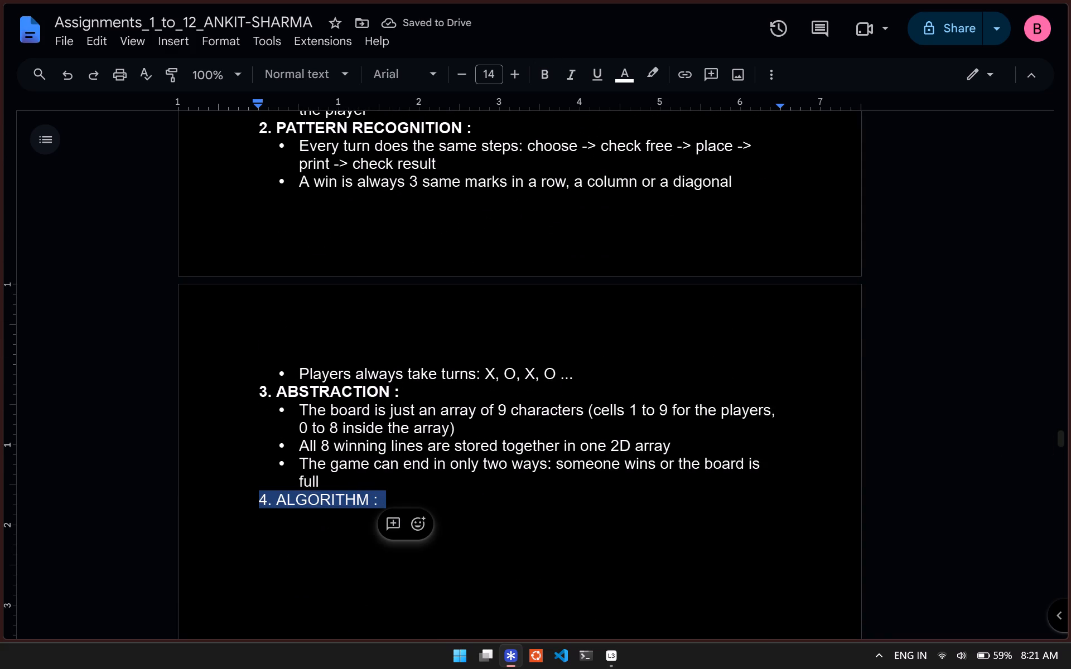
key(ctrl+b)
Insert a blank line before each of the "2. PATTERN RECOGNITION :", "3. ABSTRACTION :" and "4. ALGORITHM :" headings in Problem 9.
scroll(383, 500, down, 3)
scroll(283, 193, up, 1)
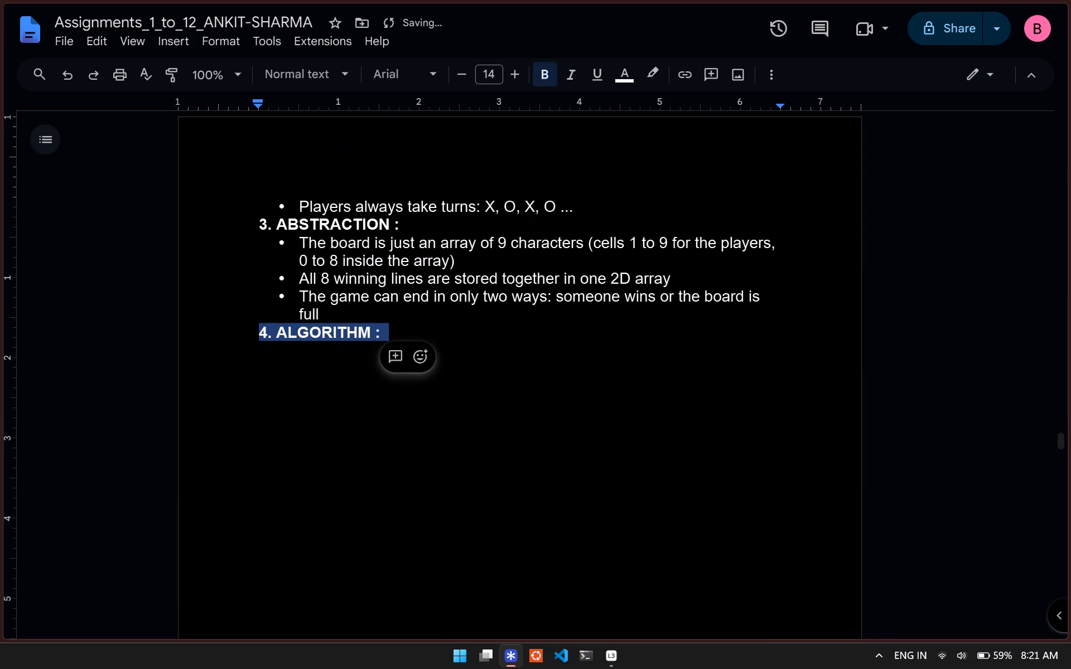
scroll(286, 245, up, 4)
click(258, 296)
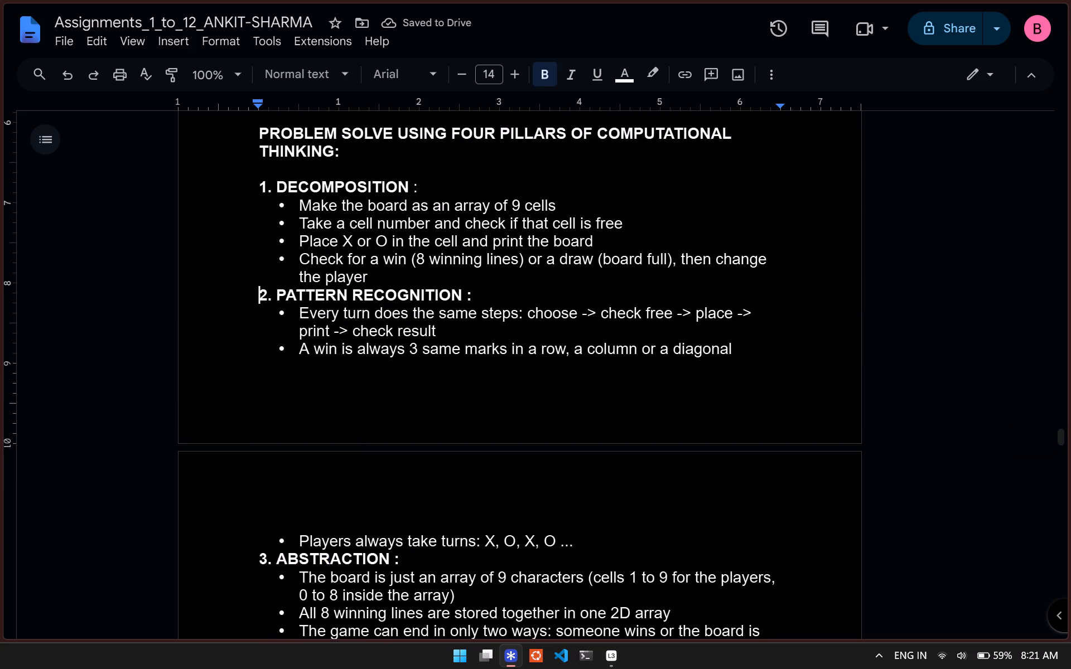
key(Return)
click(269, 330)
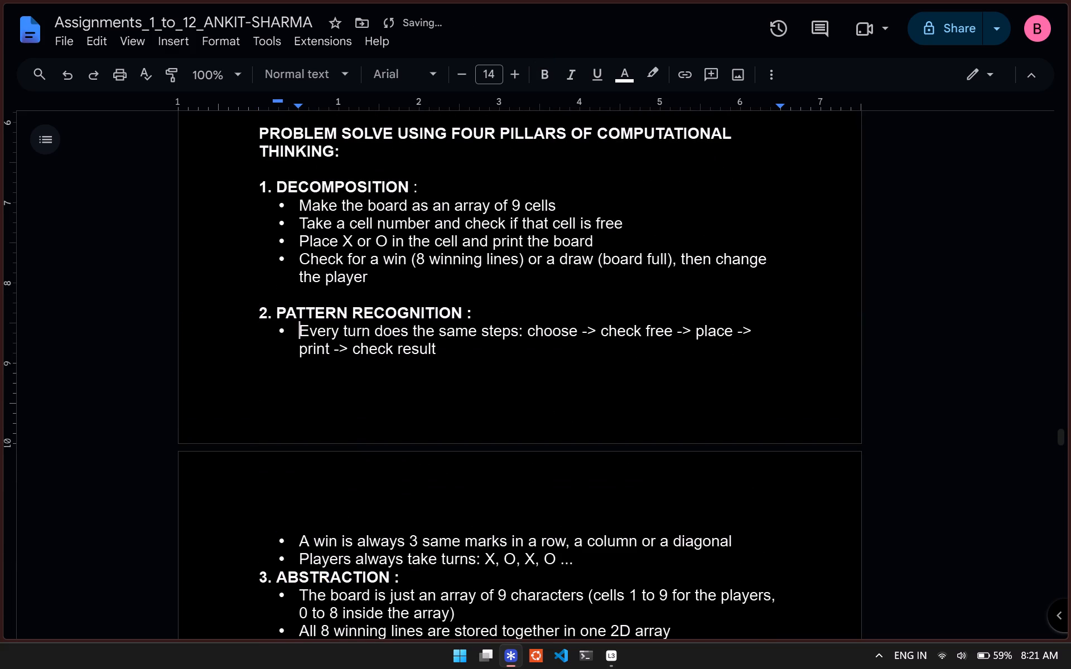
scroll(294, 376, down, 2)
click(250, 413)
key(Return)
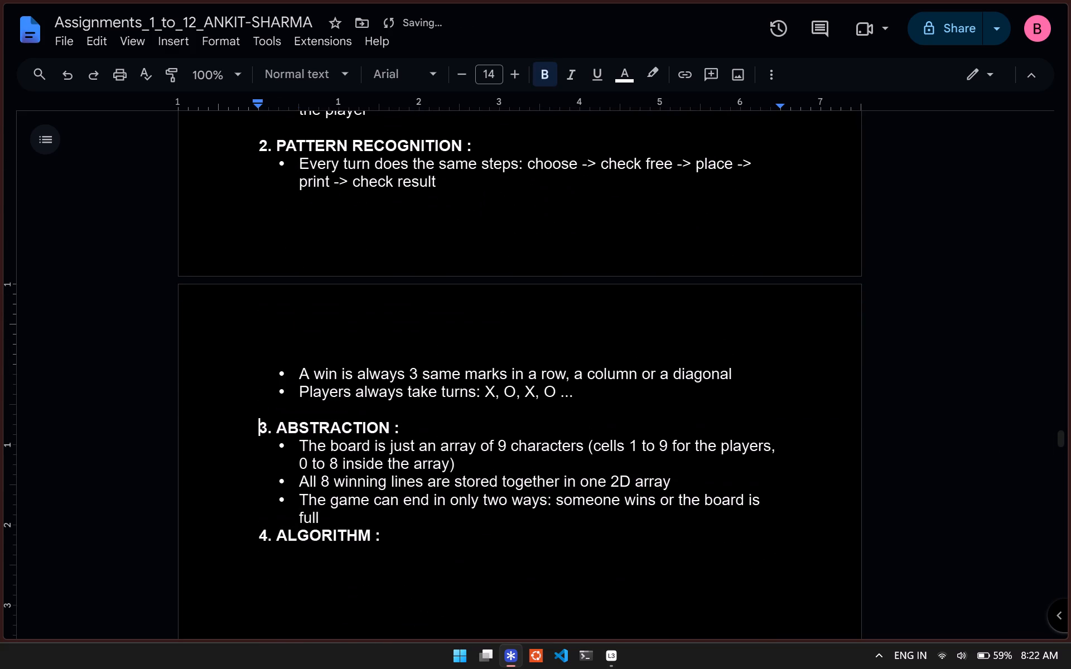
scroll(313, 408, down, 2)
click(254, 378)
key(Return)
Bold the "CODE :" heading below the Tic-Tac-Toe flowchart in Problem 9.
scroll(354, 382, down, 2)
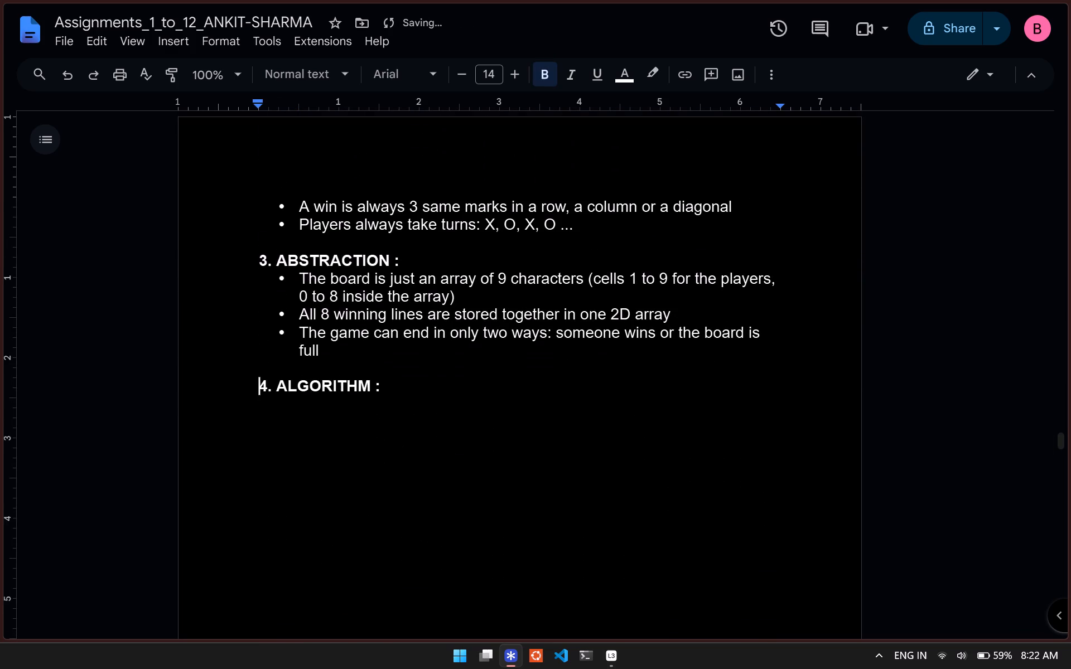
scroll(354, 382, down, 15)
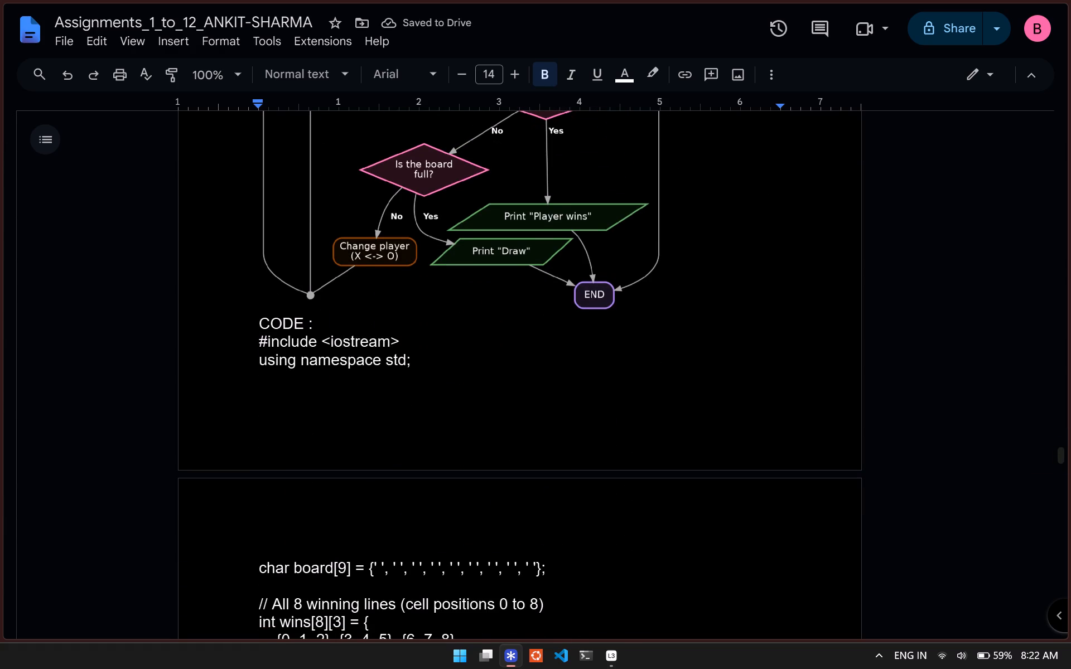
drag(245, 332, 319, 322)
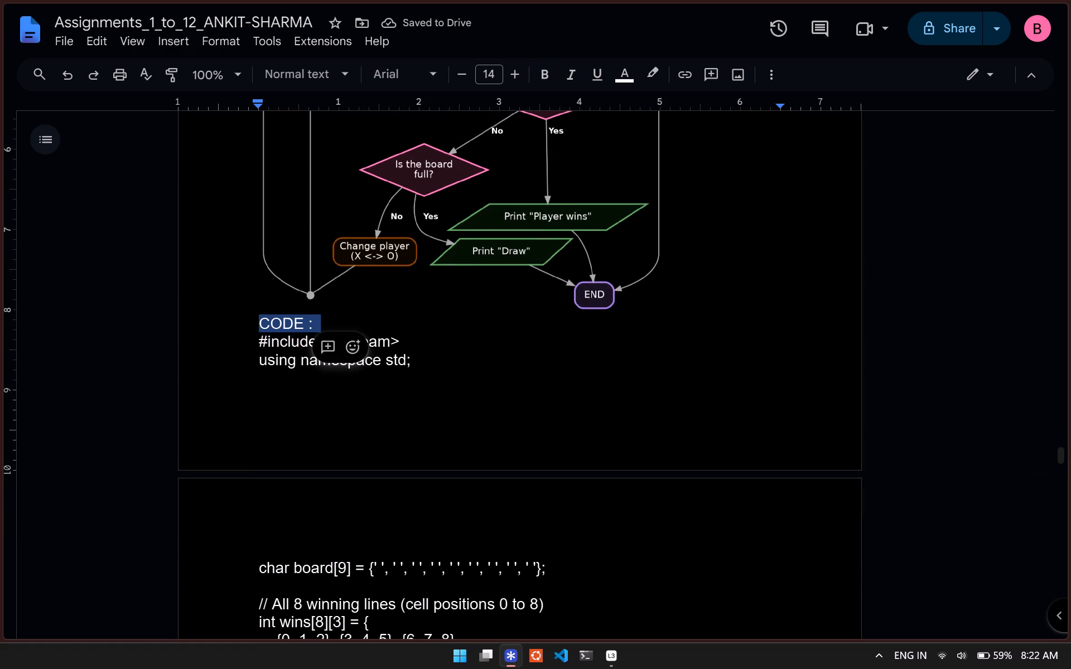
key(ctrl+b)
Bold the "OUTPUT:" heading below the Tic-Tac-Toe code in Problem 9.
scroll(384, 335, down, 10)
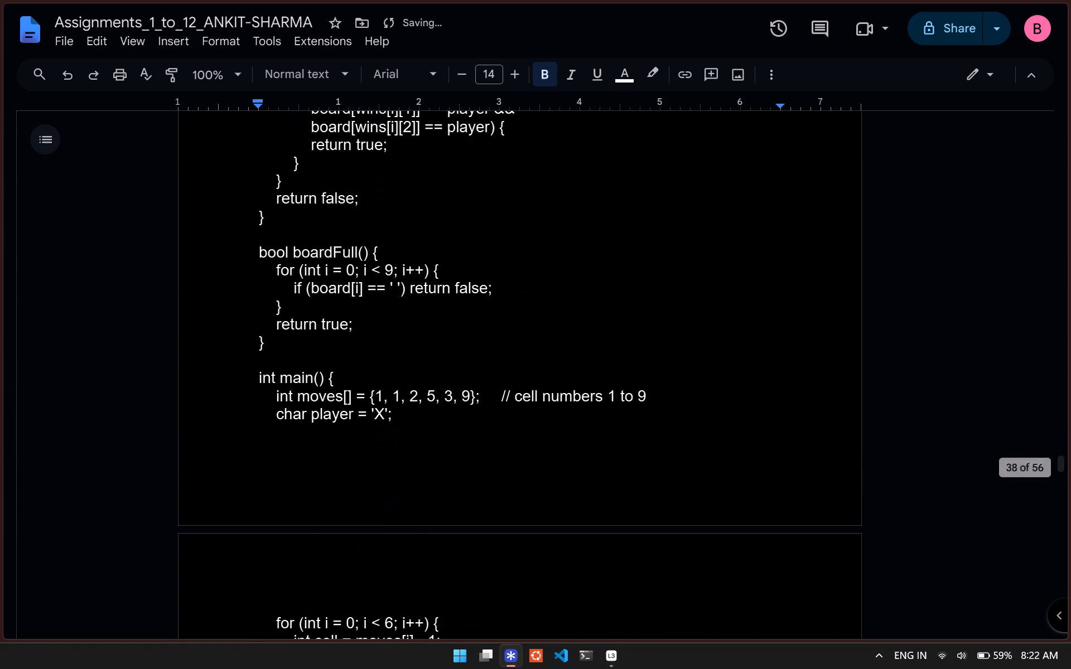
scroll(384, 335, down, 12)
scroll(384, 335, up, 2)
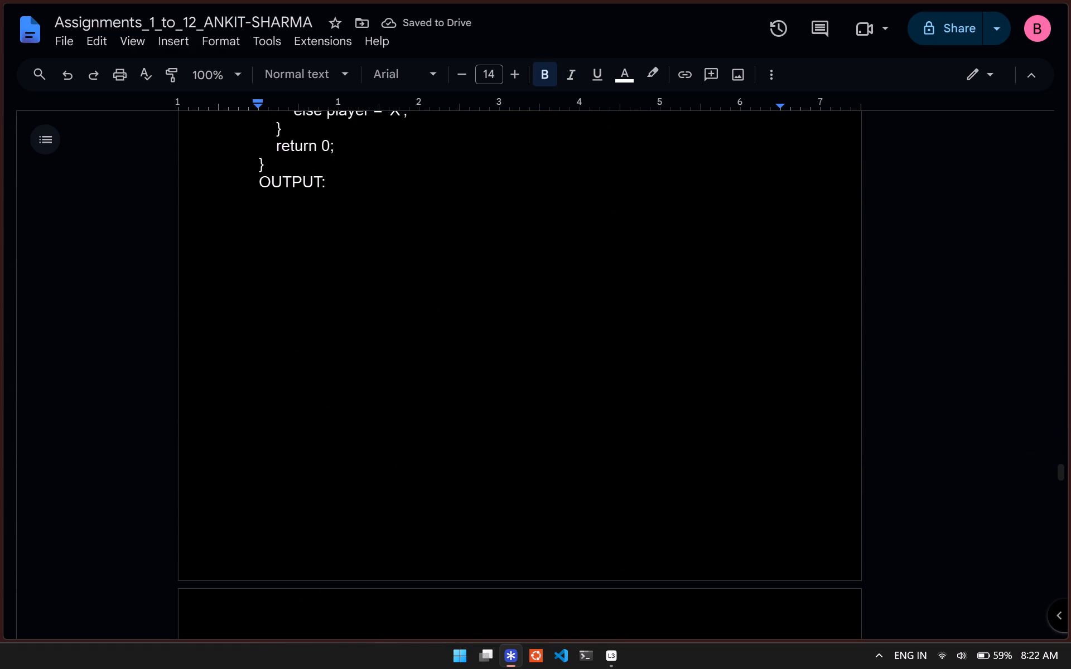
drag(342, 184, 231, 181)
key(ctrl+b)
Start selecting the "ASSIGNMENT 10" heading of the Hangman section below the Tic-Tac-Toe output.
scroll(399, 280, down, 3)
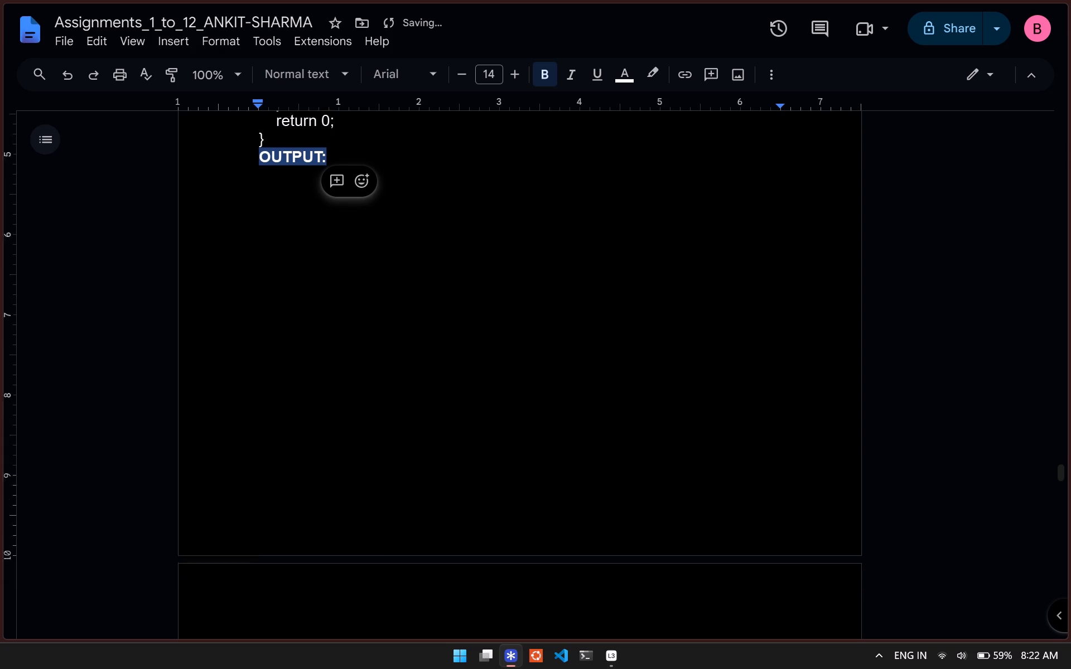
scroll(399, 279, down, 7)
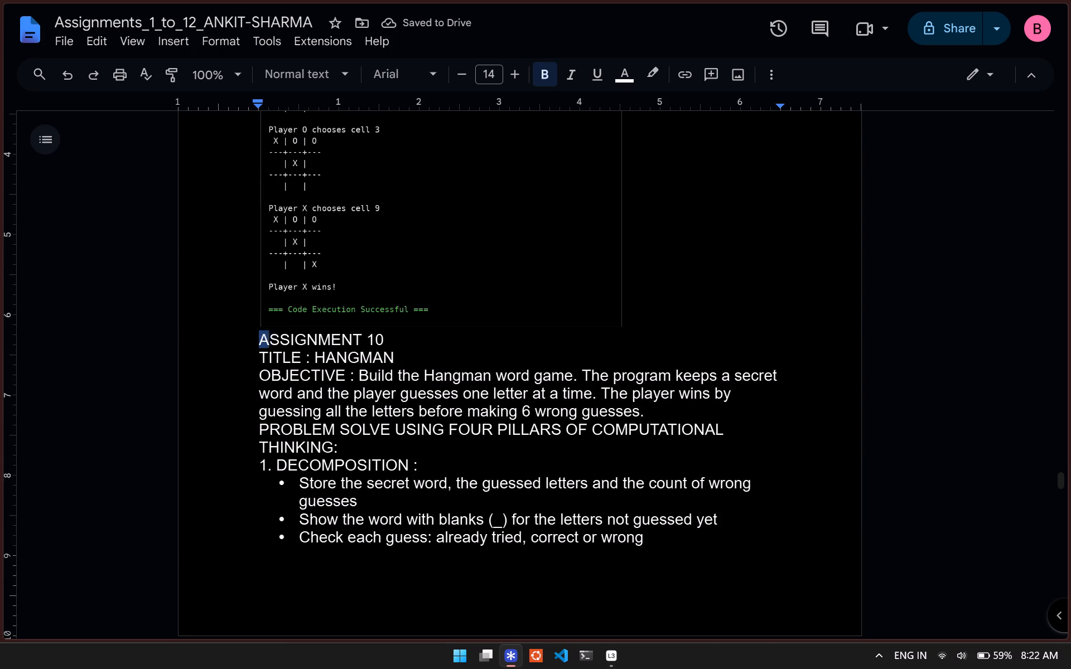
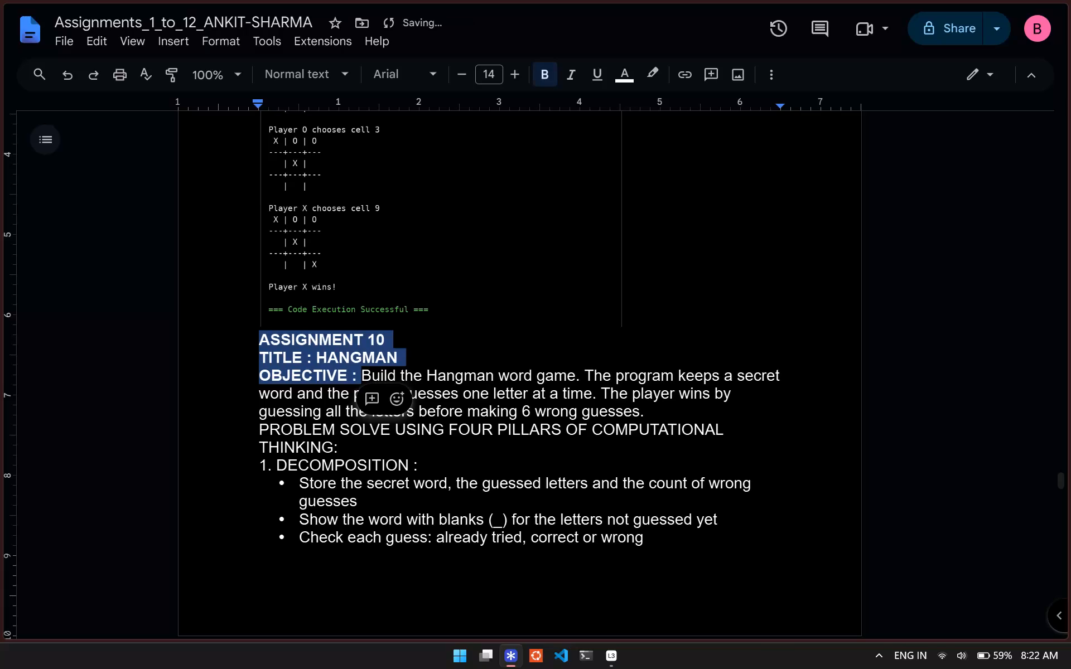
Replace "ASSIGNMENT" with "PROBLEM" in the "ASSIGNMENT 10" heading of the Hangman section.
click(366, 338)
drag(360, 338, 247, 336)
text(PROBLEM)
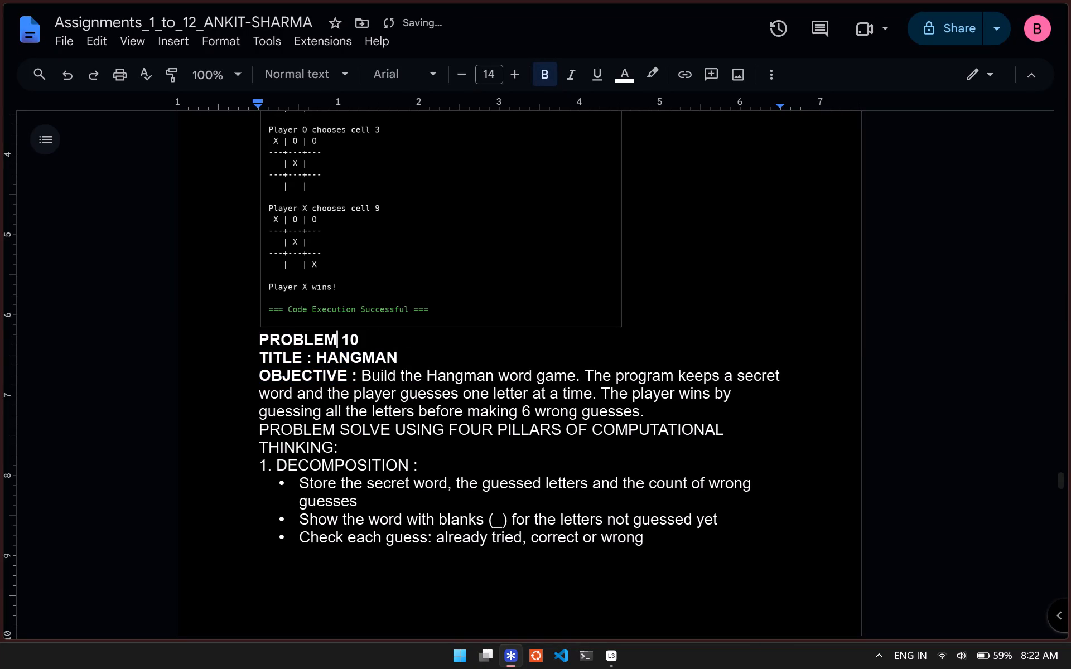
Insert a blank line after the "PROBLEM 10" heading and after the "TITLE : HANGMAN" line.
click(366, 340)
key(Return)
click(415, 372)
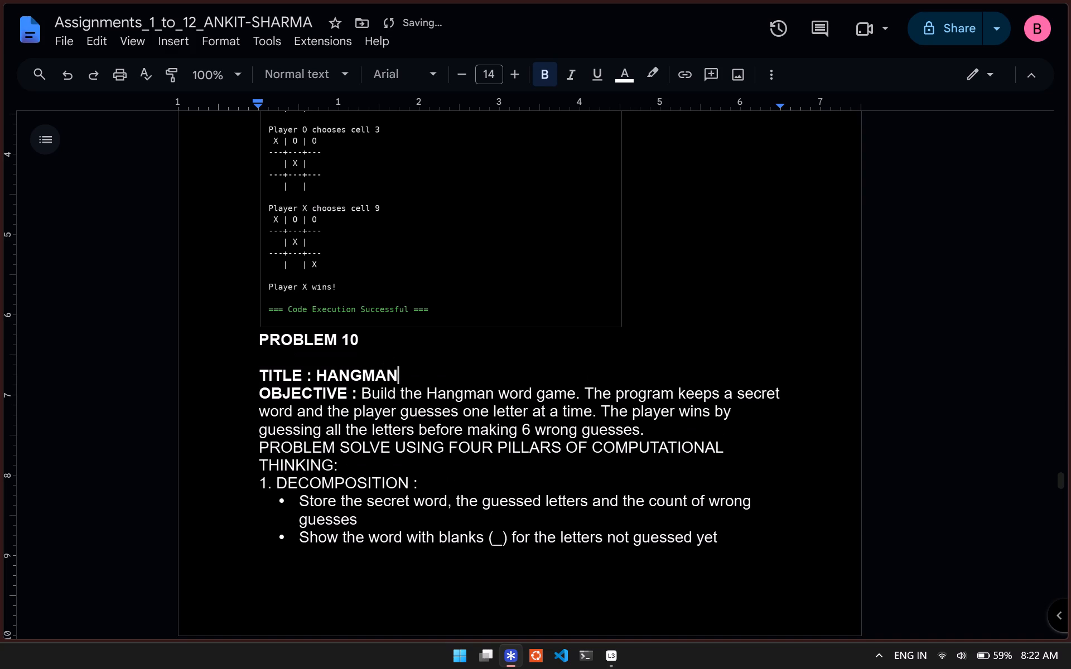
key(Return)
Bold the "PROBLEM SOLVE USING FOUR PILLARS OF COMPUTATIONAL THINKING:" and "1. DECOMPOSITION :" headings in Problem 10.
drag(255, 464, 289, 477)
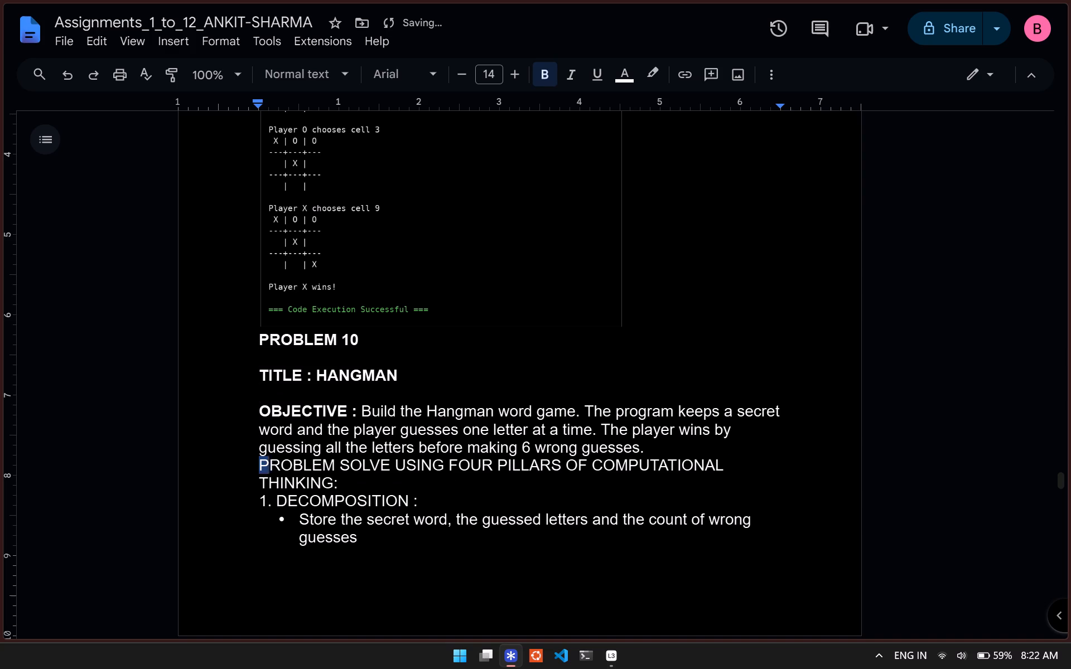
drag(289, 477, 423, 503)
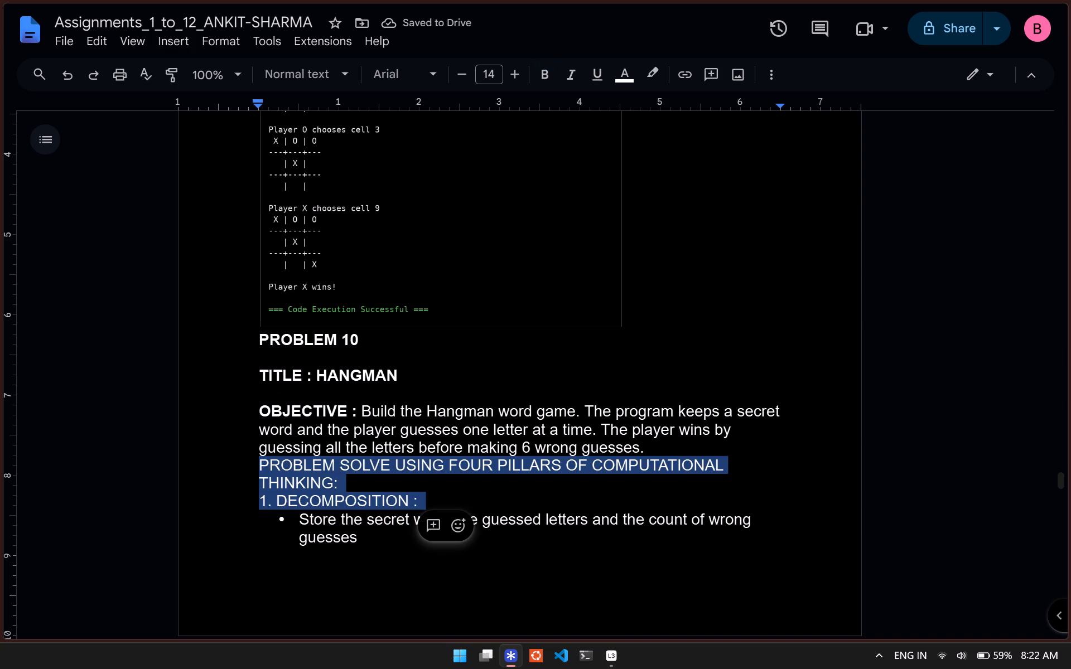
key(ctrl+b)
Insert a blank line before the "PROBLEM SOLVE USING FOUR PILLARS" heading and before "1. DECOMPOSITION :" in Problem 10.
click(344, 482)
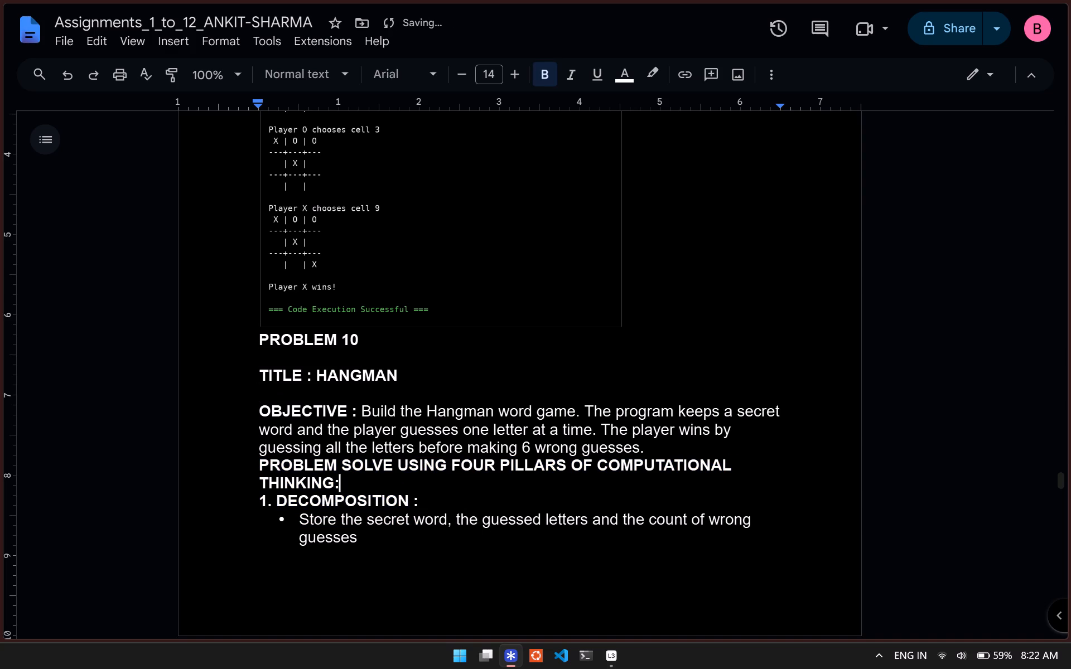
click(258, 466)
key(Return)
click(350, 506)
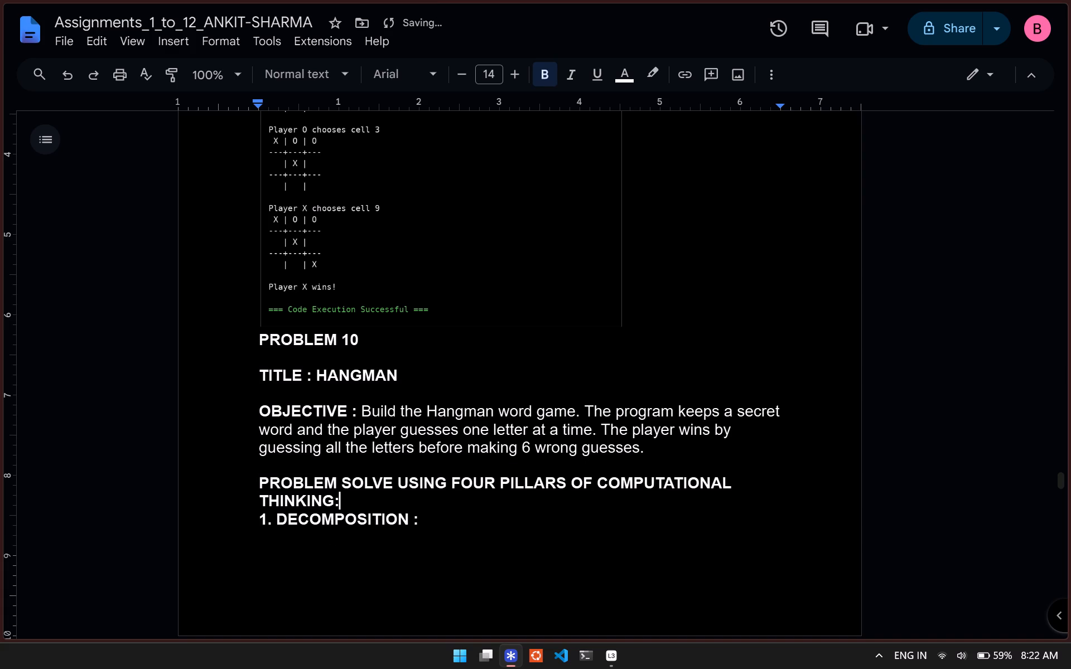
click(260, 517)
key(Return)
Bold the "2. PATTERN RECOGNITION :", "3. ABSTRACTION :" and "4. ALGORITHM :" headings in Problem 10.
scroll(321, 505, down, 3)
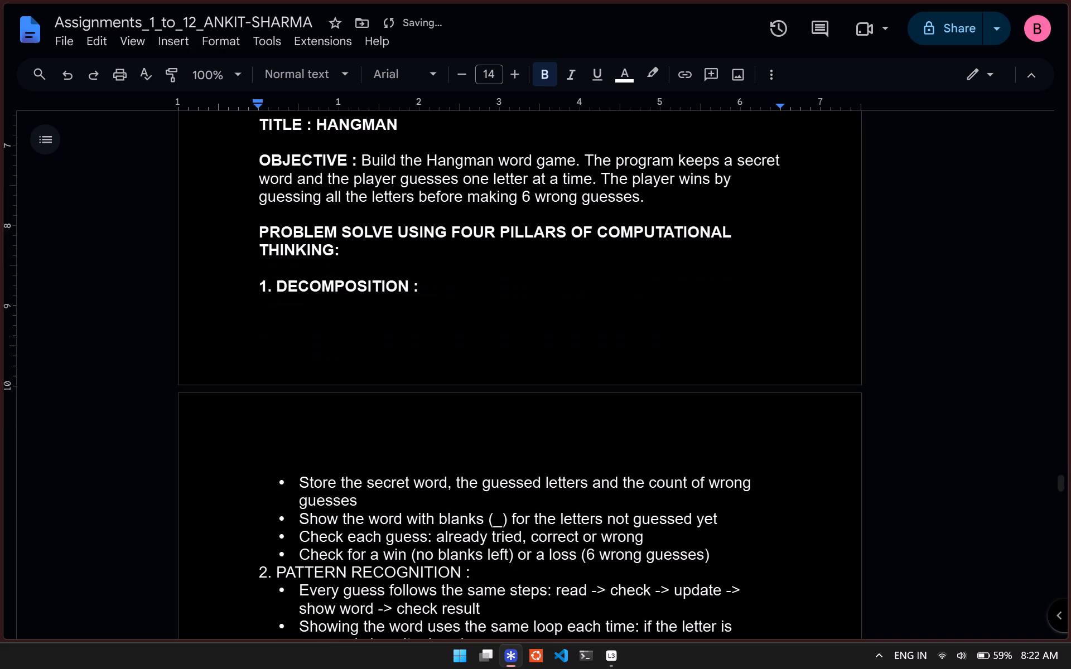
scroll(321, 505, down, 2)
drag(240, 404, 476, 404)
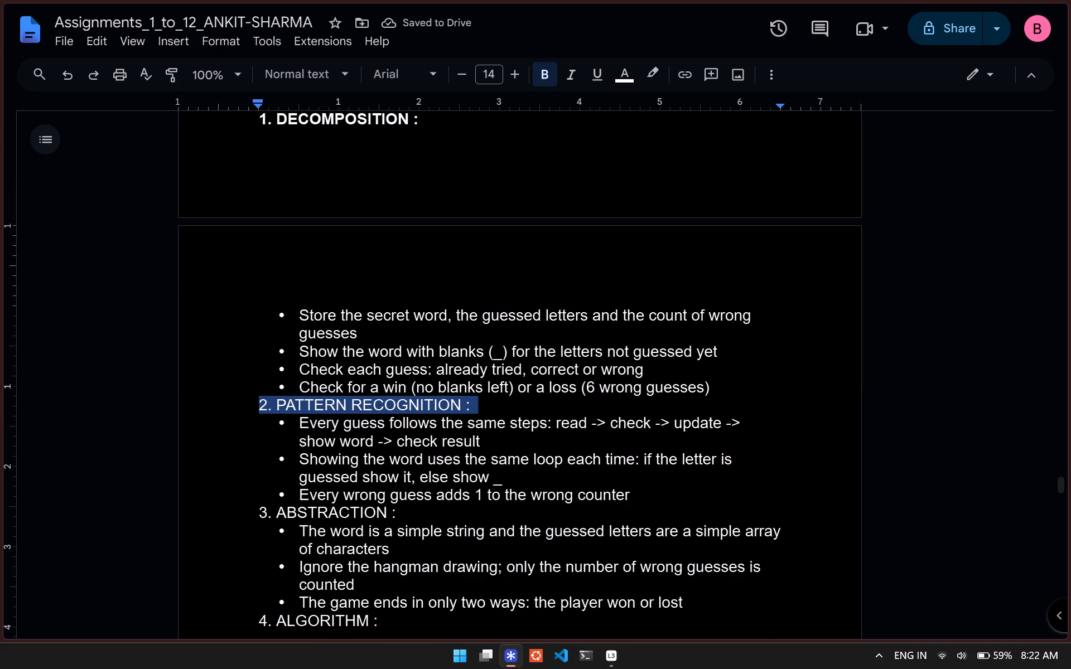
key(ctrl+b)
drag(249, 514, 269, 515)
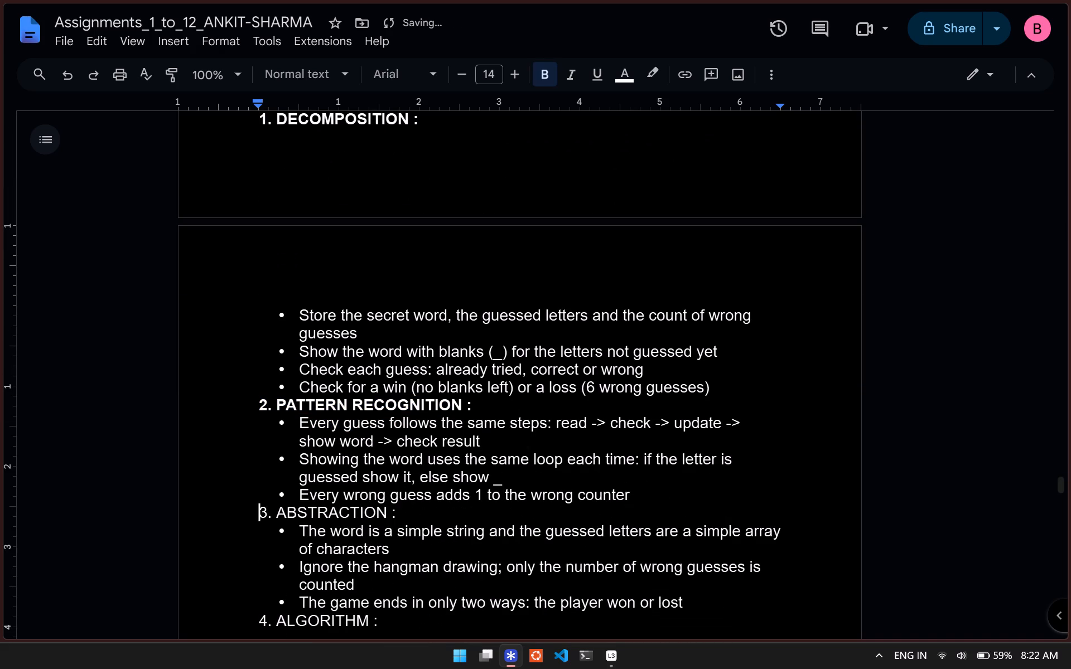
drag(269, 515, 409, 510)
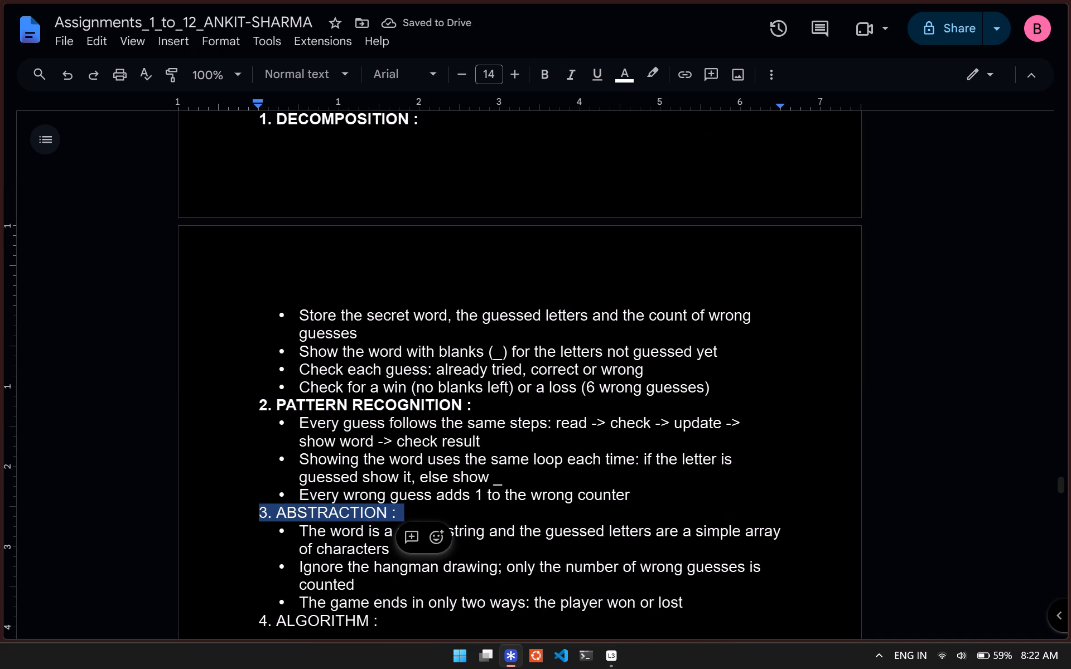
key(ctrl+b)
scroll(293, 544, down, 1)
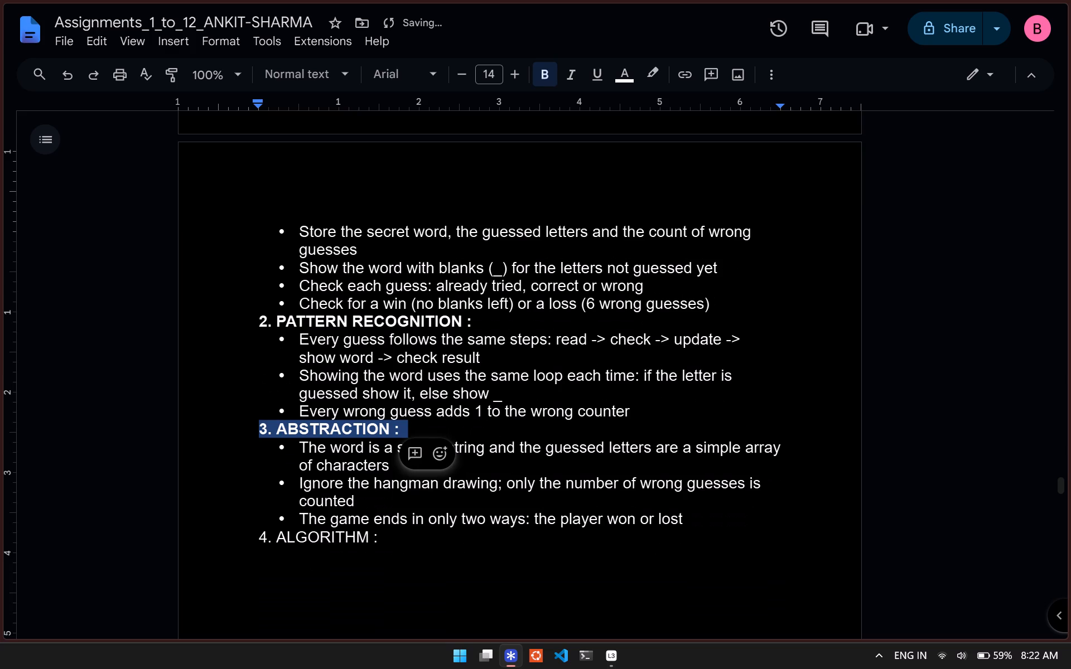
drag(249, 529, 390, 535)
key(ctrl+b)
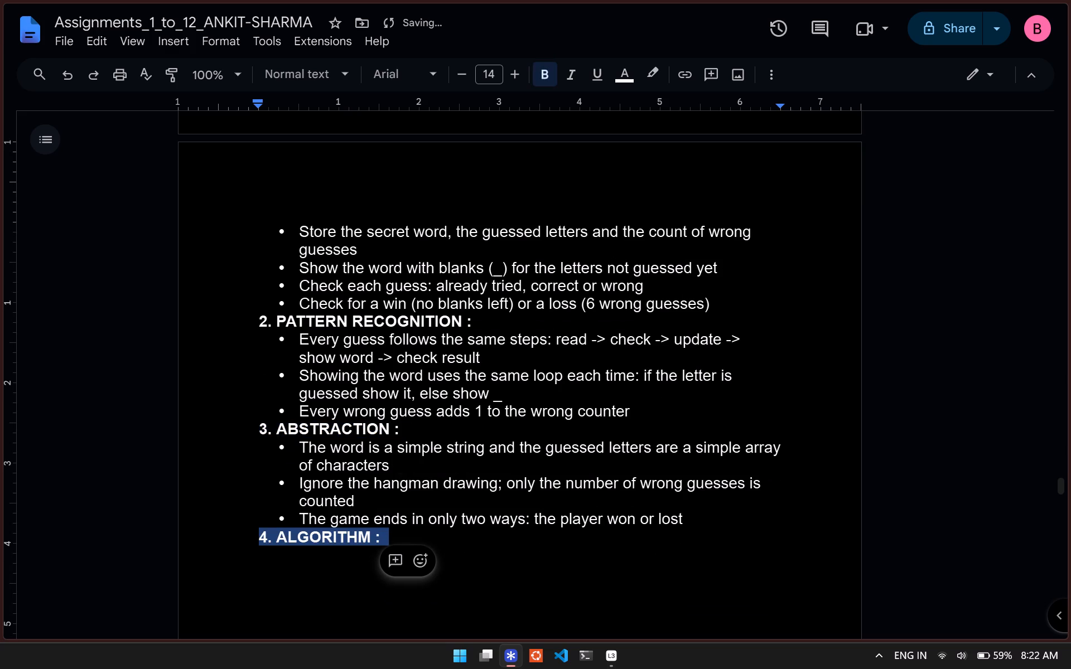
Insert a blank line before each of the "2. PATTERN RECOGNITION :", "3. ABSTRACTION :" and "4. ALGORITHM :" headings in Problem 10.
scroll(377, 530, down, 4)
scroll(307, 503, down, 5)
scroll(348, 482, up, 9)
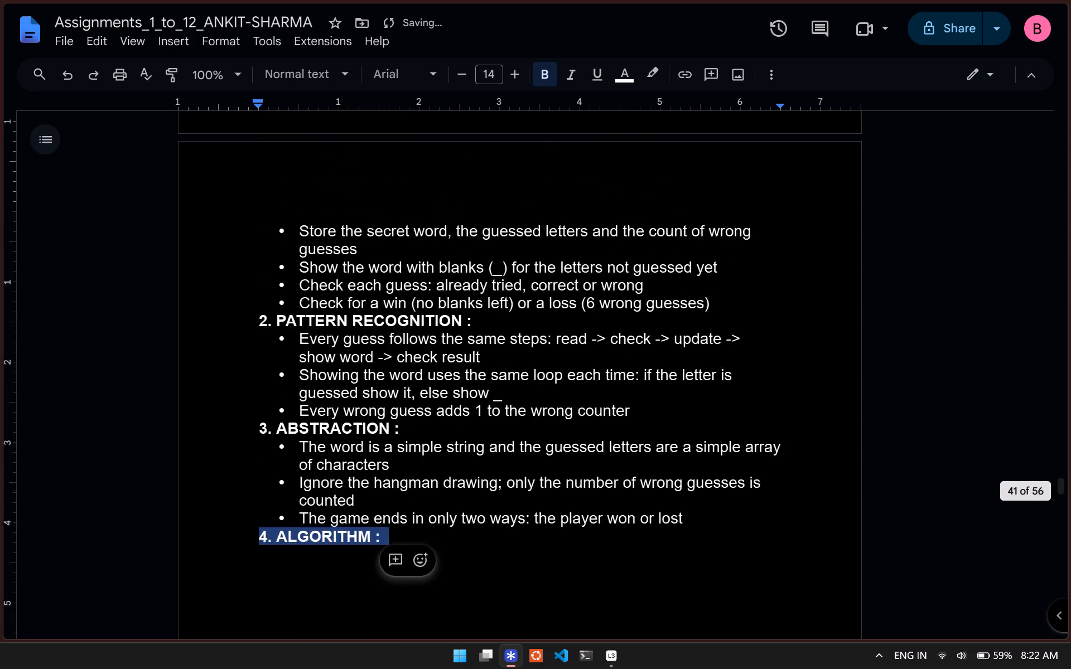
scroll(348, 483, up, 3)
scroll(303, 434, up, 2)
scroll(279, 418, down, 4)
click(255, 404)
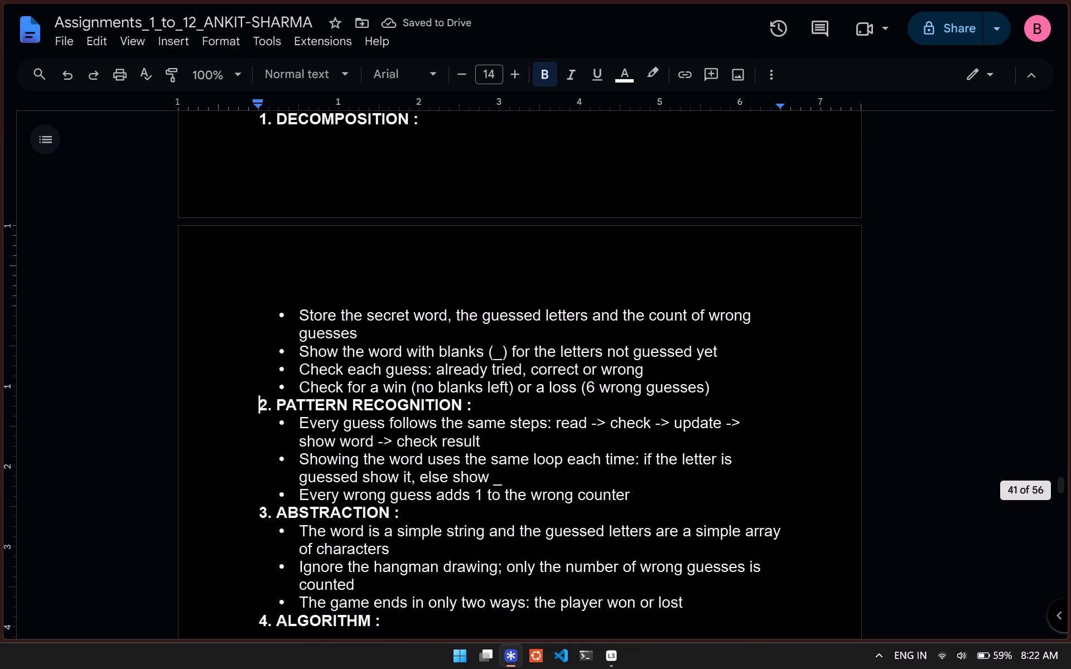
key(Return)
click(259, 529)
key(Return)
scroll(307, 505, down, 3)
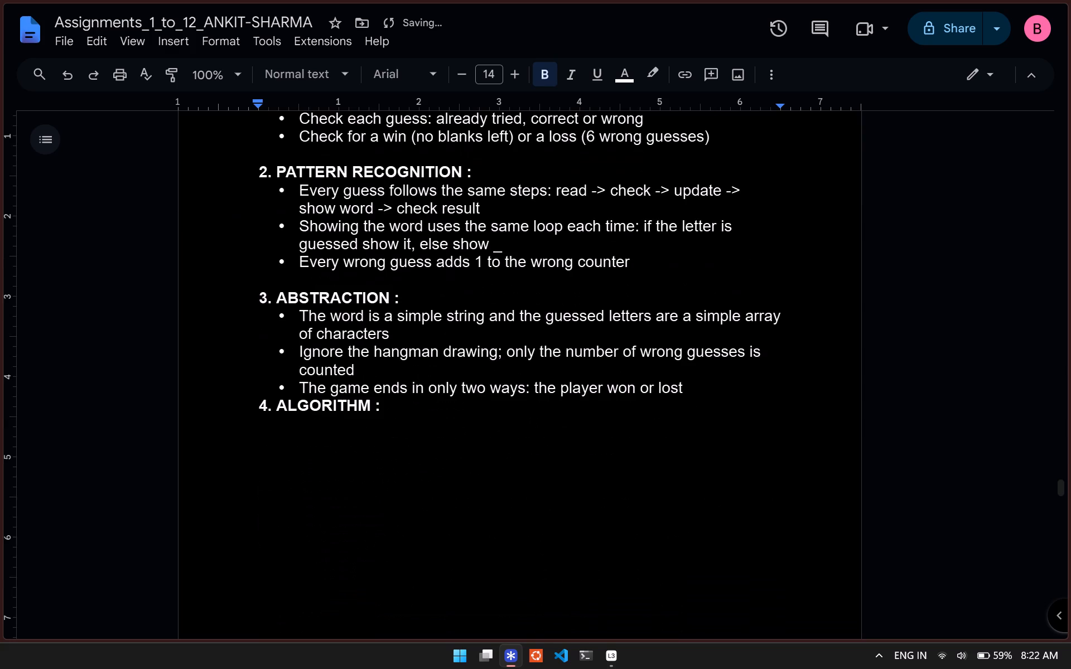
click(252, 404)
key(Return)
Bold the "CODE :" heading below the Hangman flowchart in Problem 10.
scroll(385, 477, down, 11)
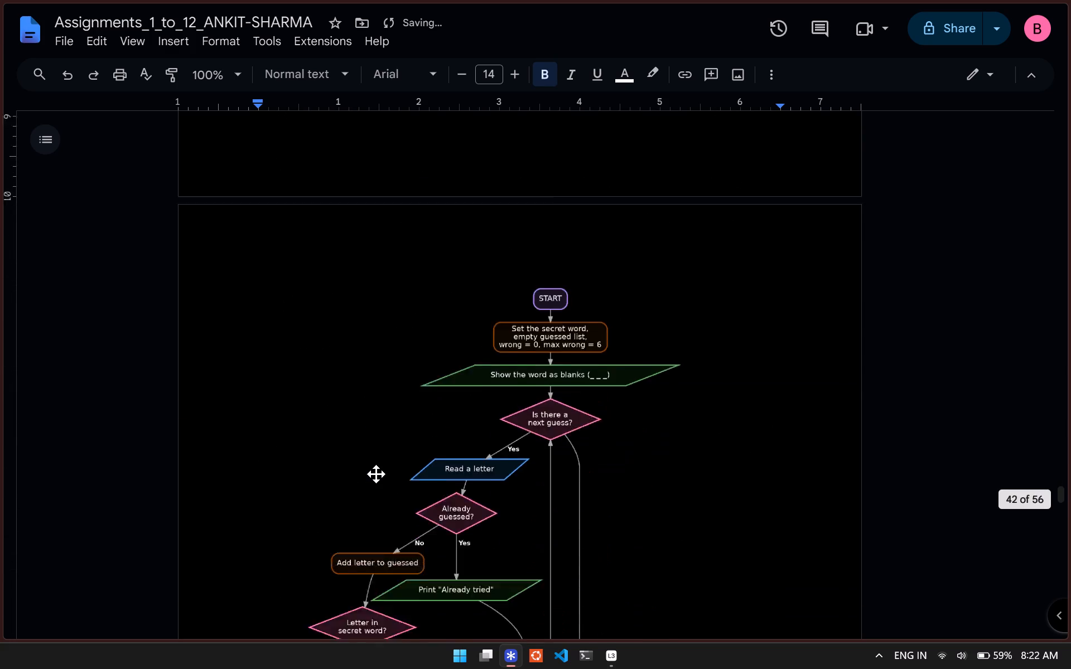
scroll(376, 474, down, 6)
scroll(292, 412, up, 2)
drag(247, 348, 345, 351)
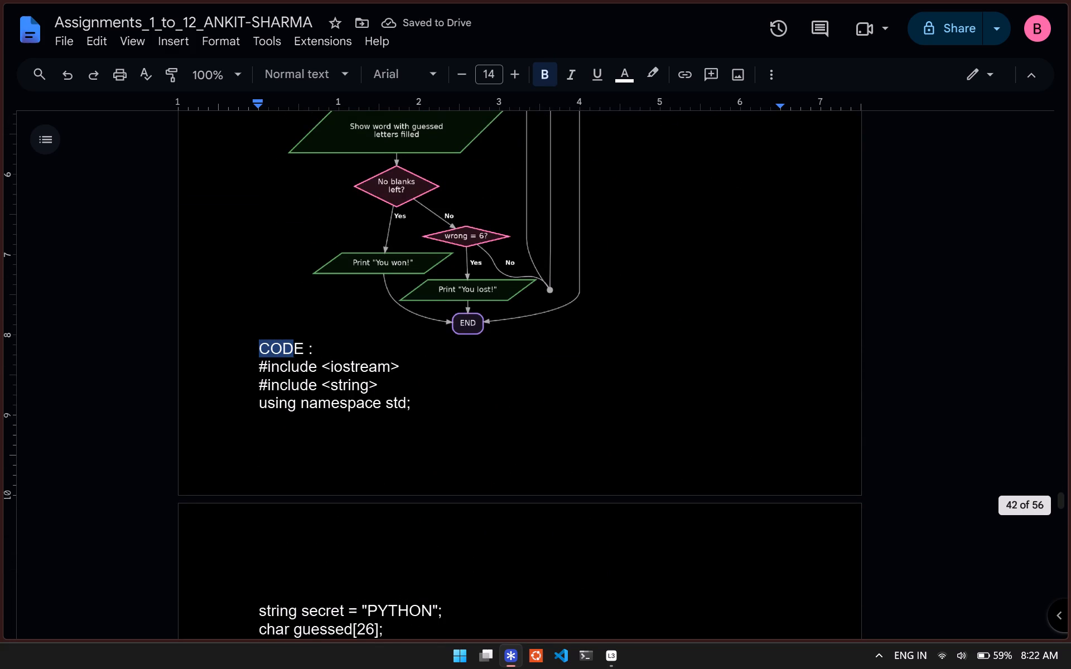
key(ctrl+b)
Bold the "OUTPUT:" heading below the Hangman code in Problem 10.
scroll(348, 395, down, 4)
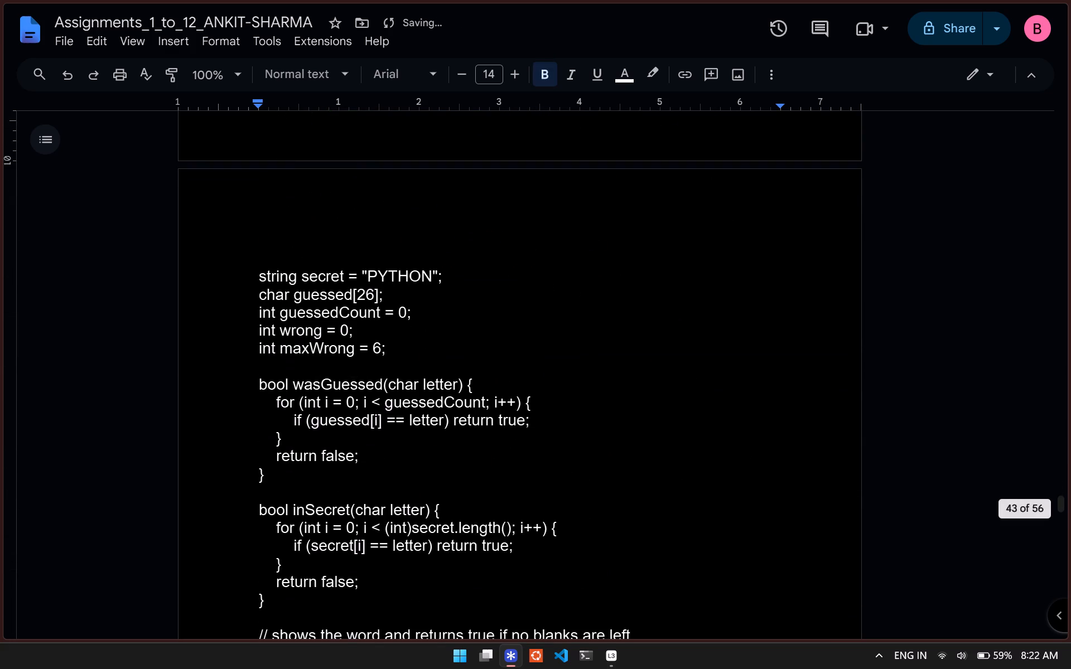
scroll(348, 395, down, 3)
scroll(348, 394, up, 5)
scroll(348, 393, down, 20)
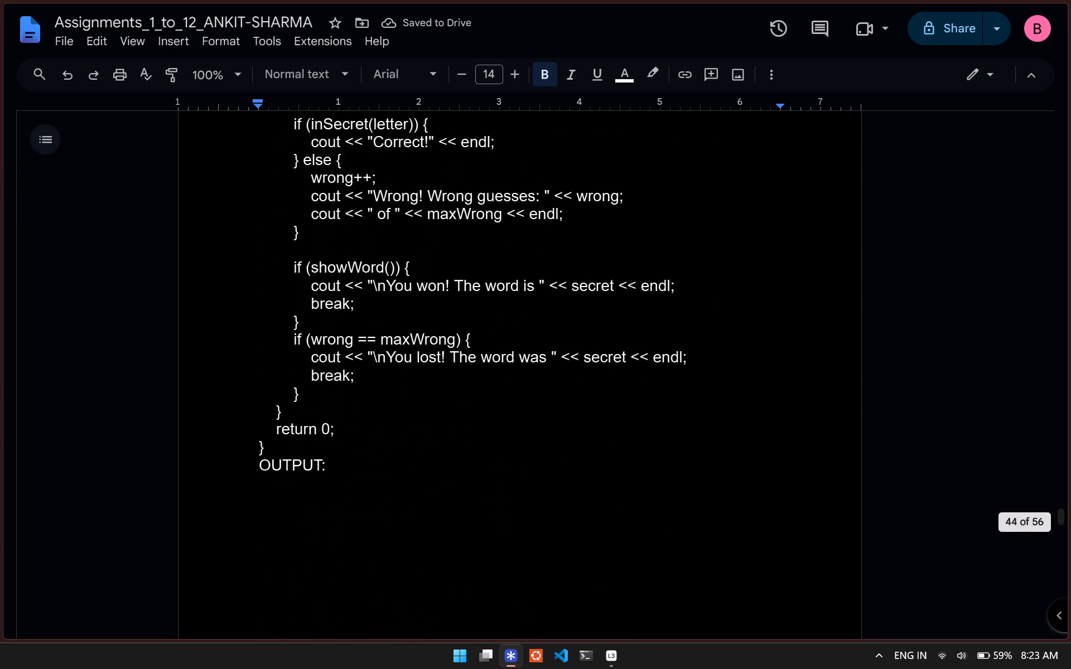
scroll(346, 393, down, 2)
scroll(348, 386, up, 3)
drag(247, 298, 350, 305)
key(ctrl+b)
Review the Hangman code and output pages of Problem 10, including the "CODE :" and "OUTPUT:" headings.
scroll(349, 305, up, 5)
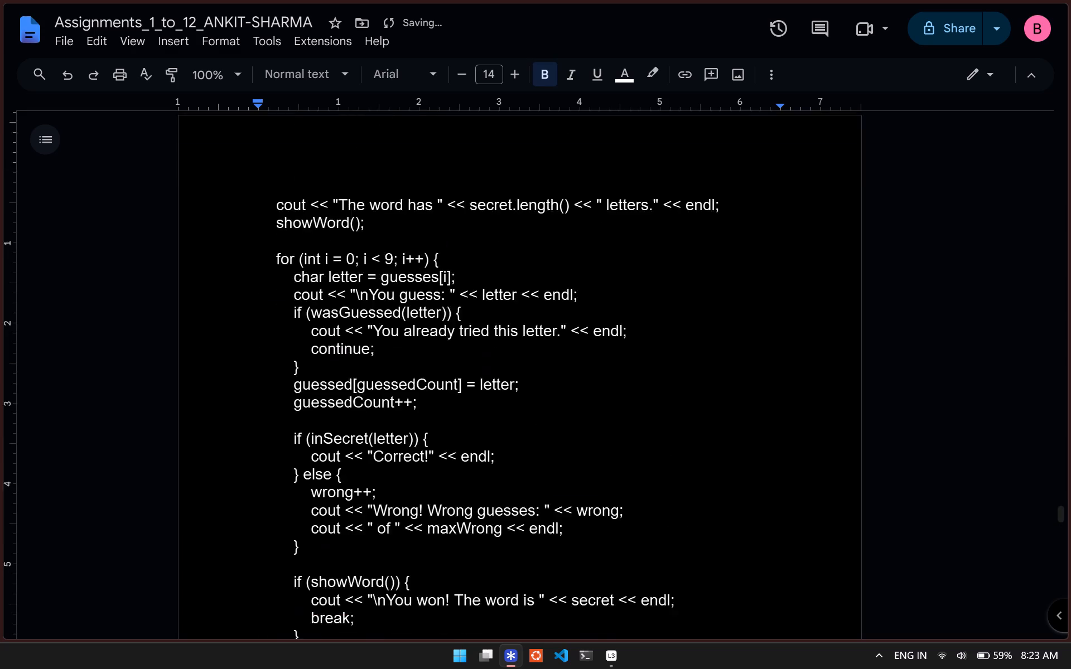
scroll(349, 304, up, 14)
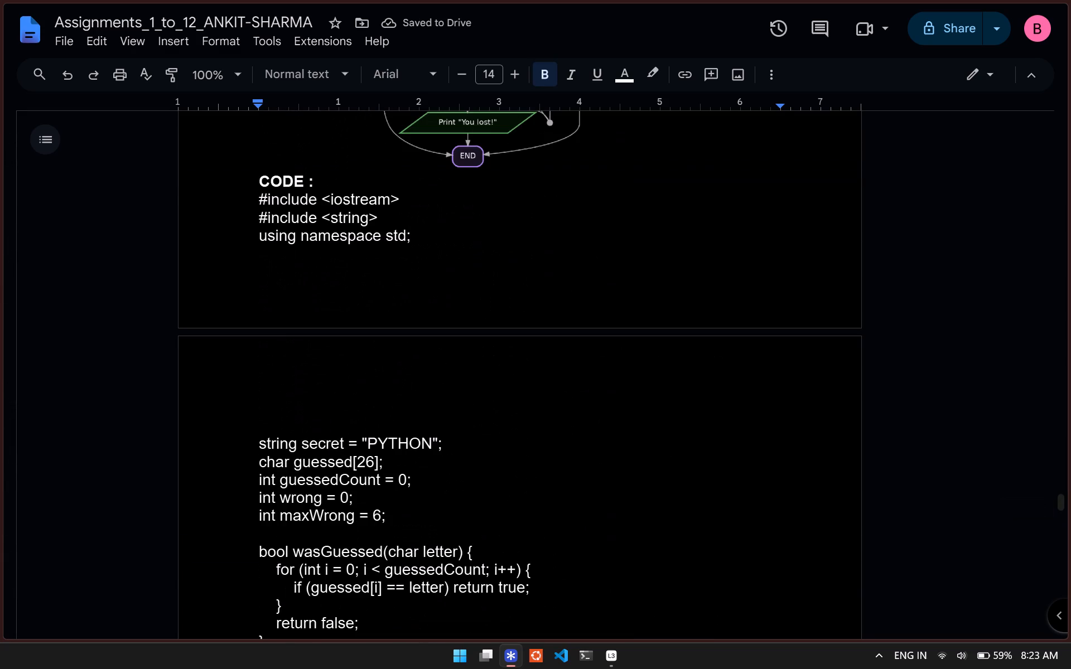
scroll(348, 304, down, 17)
scroll(345, 308, up, 1)
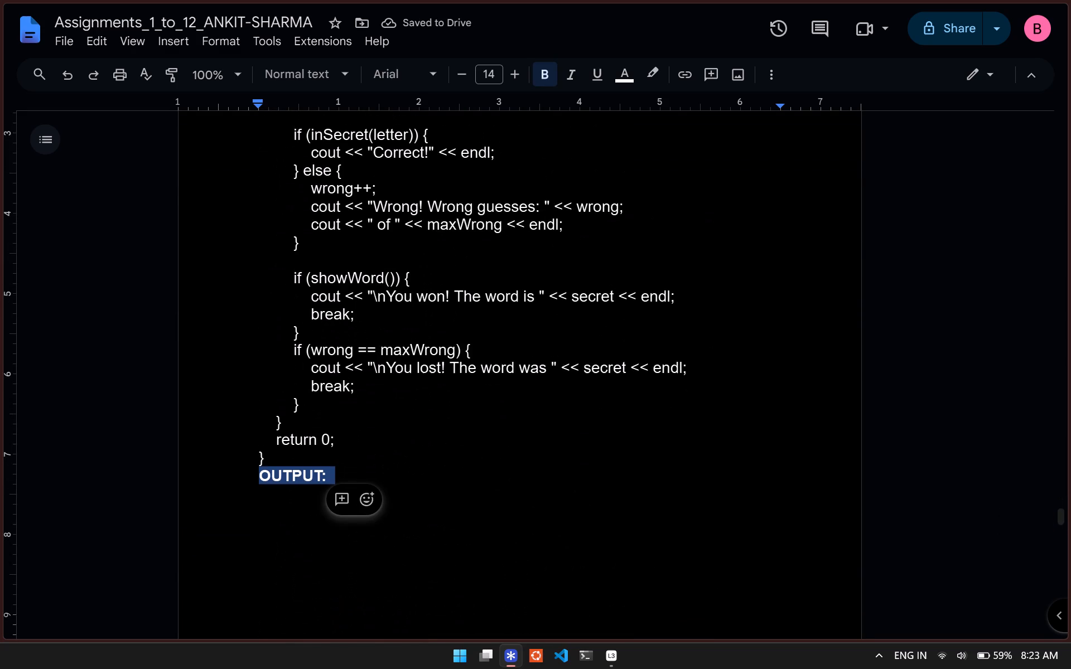
scroll(345, 308, up, 4)
scroll(345, 308, down, 7)
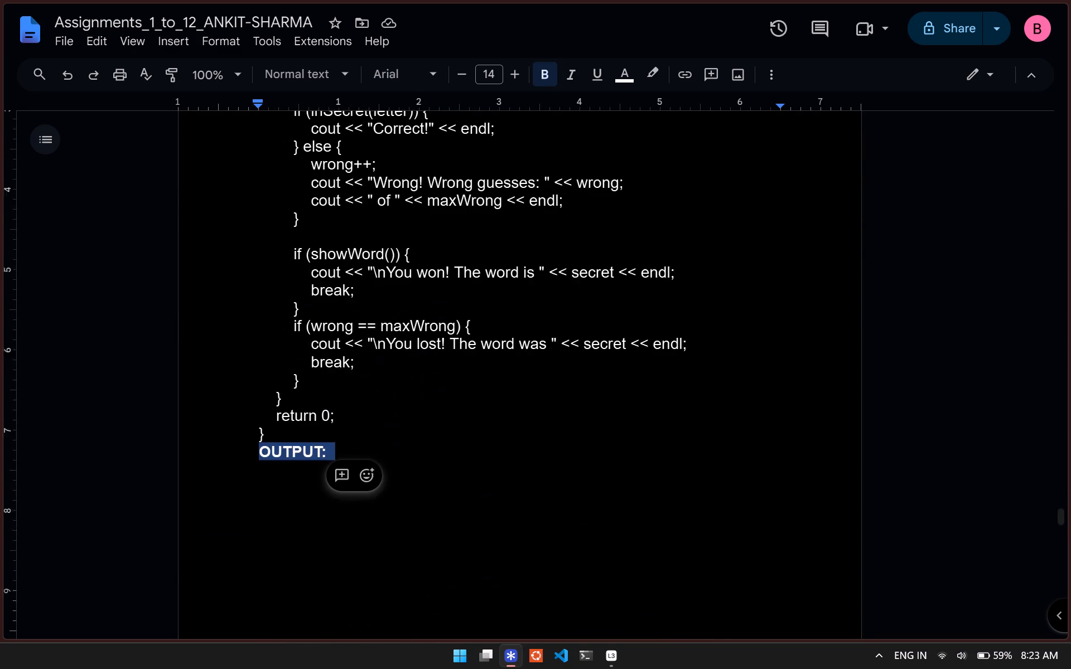
scroll(345, 308, down, 7)
scroll(345, 308, up, 1)
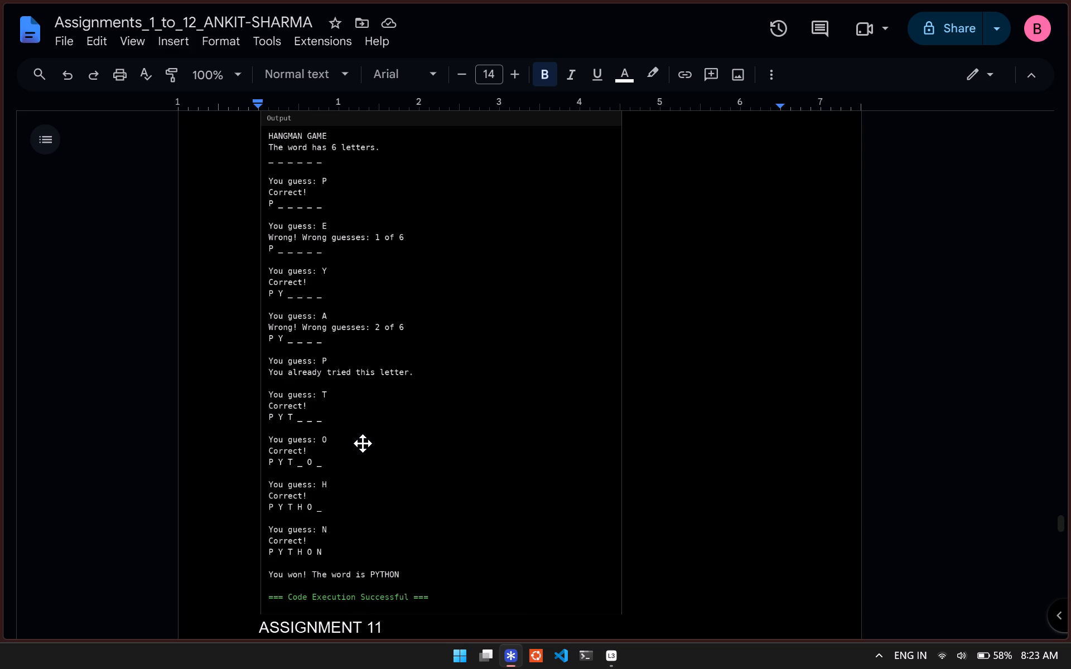
Bold the "ASSIGNMENT 11" heading, the Water Jug title line and the "OBJECTIVE :" label below the Hangman output.
scroll(363, 443, down, 5)
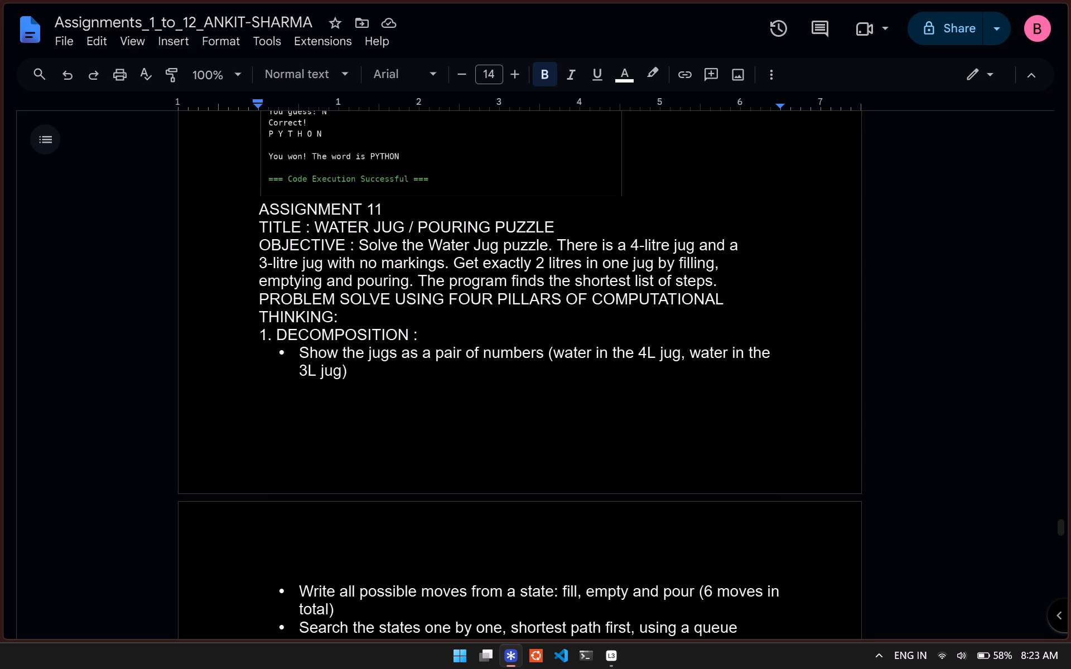
drag(239, 213, 357, 245)
key(ctrl+b)
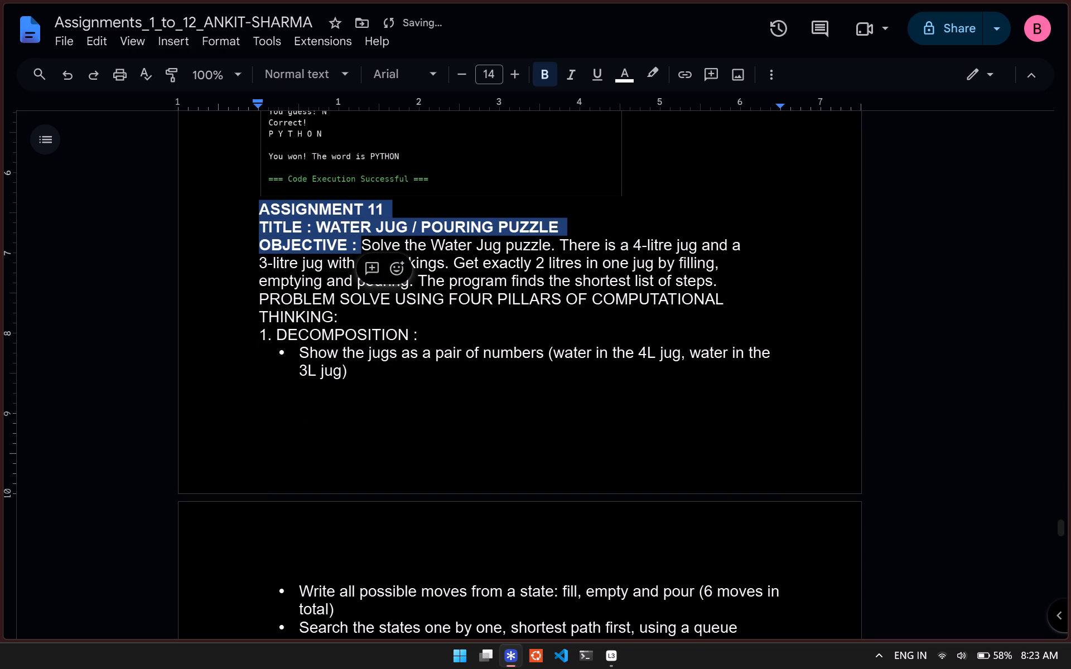
Replace "ASSIGNMENT" with "PROBLEM" in the "ASSIGNMENT 11" heading of the Water Jug section.
drag(363, 209, 297, 205)
click(350, 204)
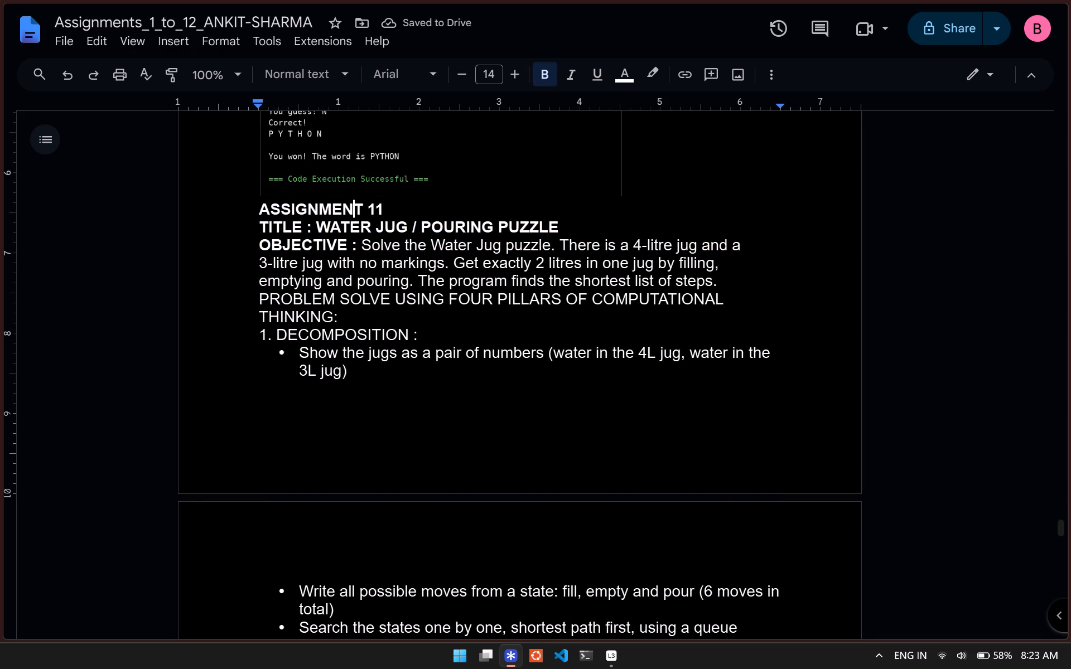
drag(359, 205, 252, 211)
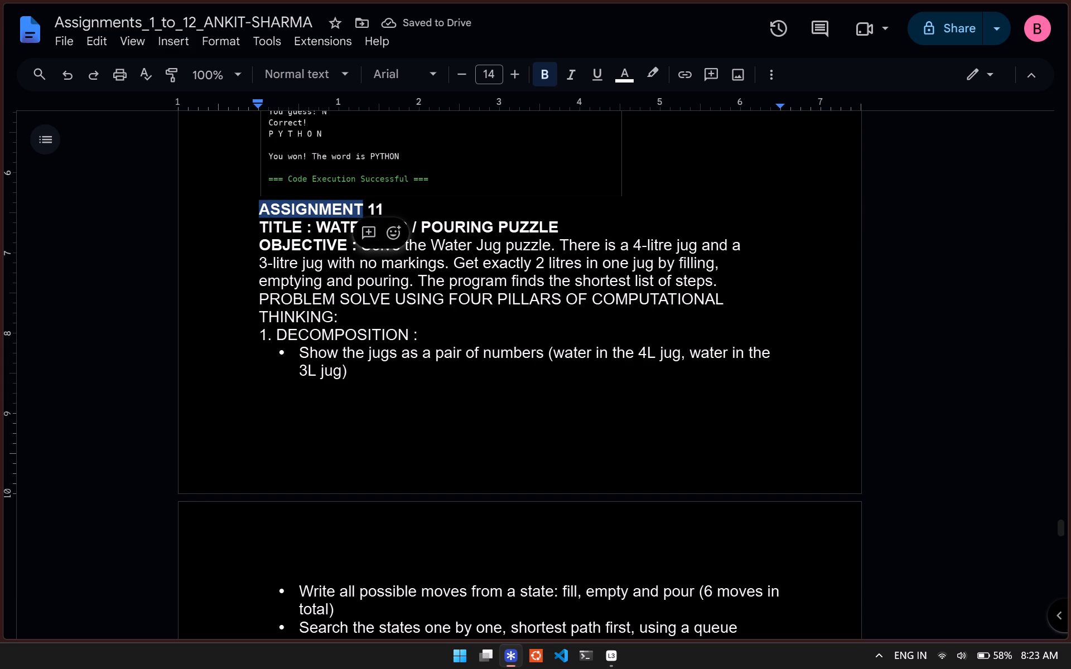
text(PRO)
text(BLEM)
key(space)
key(BackSpace)
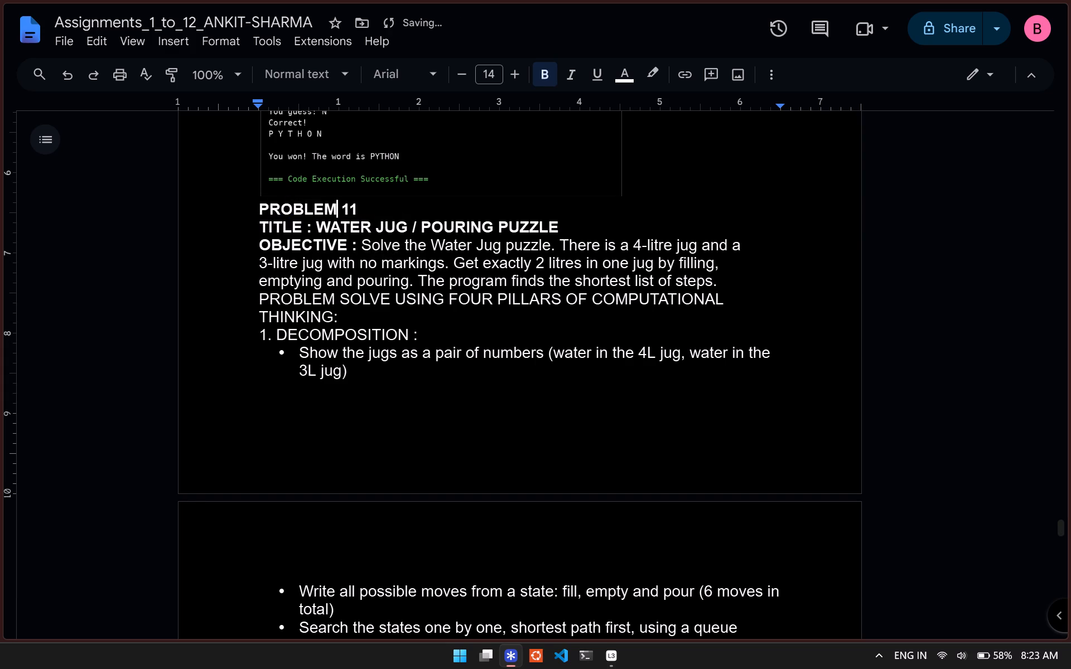
Insert a blank line after the "PROBLEM 11" heading and after the "TITLE : WATER JUG / POURING PUZZLE" line.
click(389, 211)
key(Return)
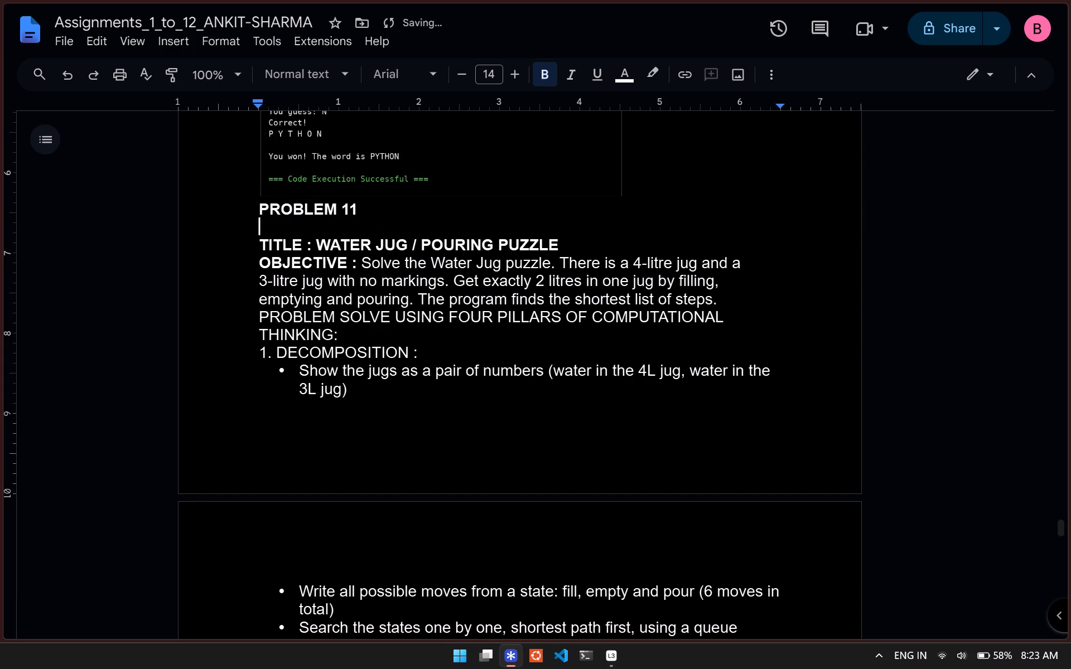
click(561, 240)
key(Return)
Bold the "PROBLEM SOLVE USING FOUR PILLARS OF COMPUTATIONAL THINKING:" and "1. DECOMPOSITION :" headings in Problem 11.
drag(255, 329, 275, 339)
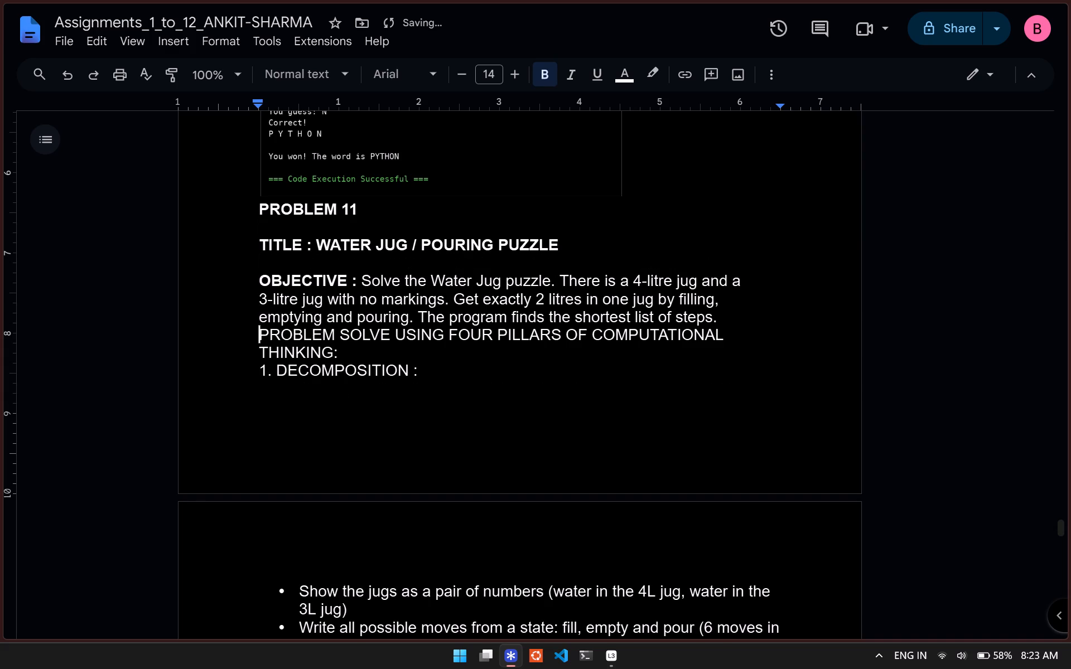
drag(275, 339, 422, 365)
key(ctrl+b)
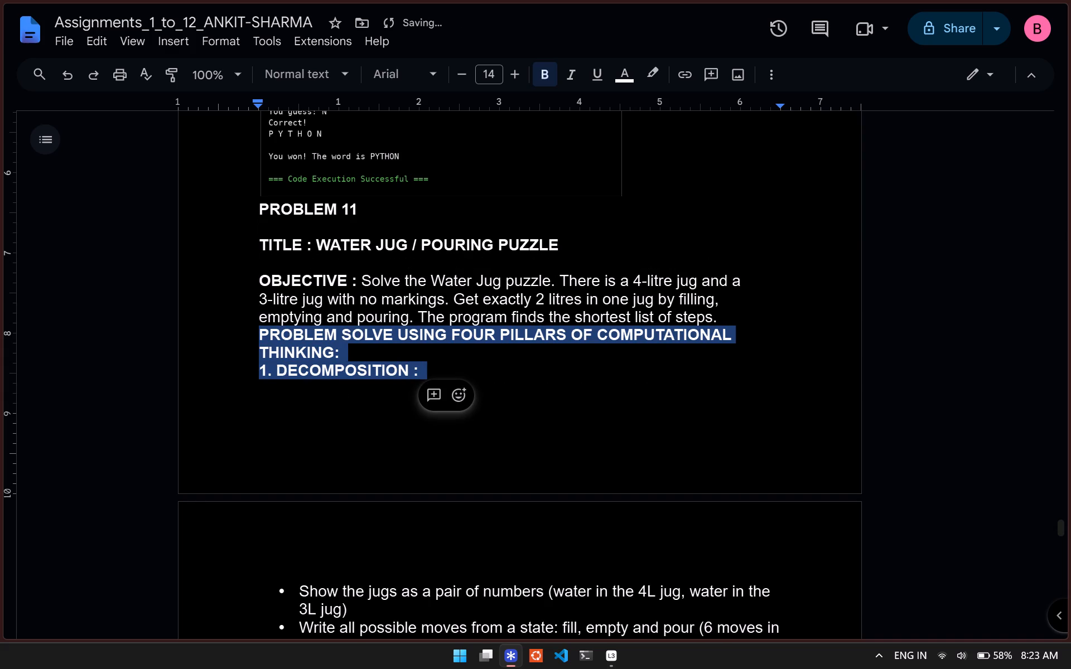
Insert a blank line before the "PROBLEM SOLVE USING FOUR PILLARS OF COMPUTATIONAL THINKING:" heading in Problem 11.
click(249, 330)
key(Return)
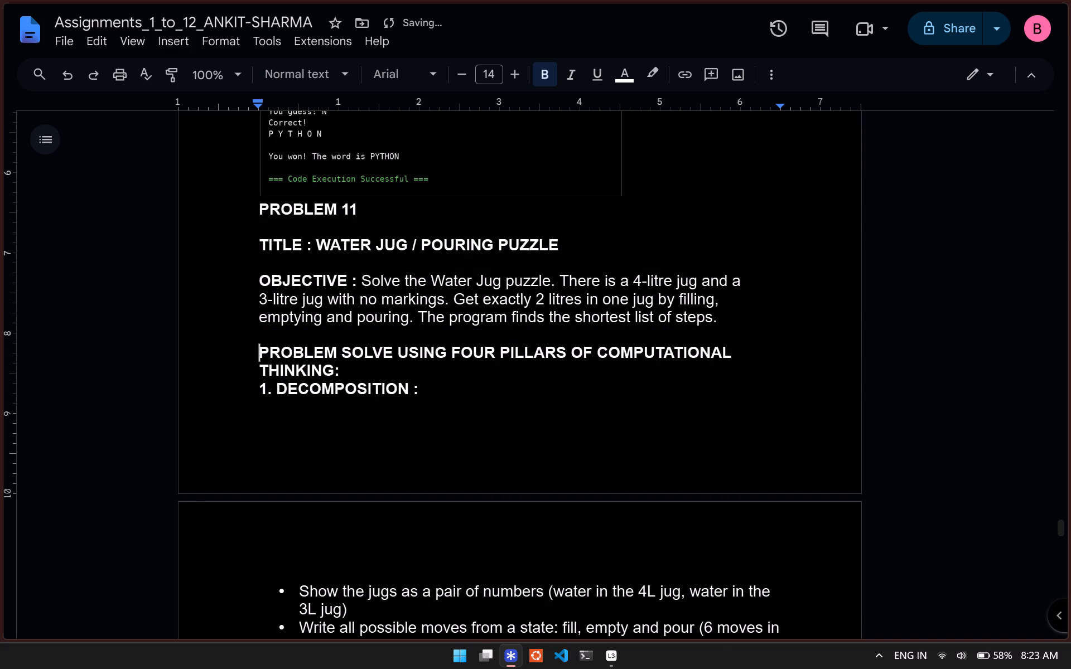
Insert a blank line before the "1. DECOMPOSITION :" heading in Problem 11.
click(255, 382)
key(Return)
Bold the "2. PATTERN RECOGNITION :" and "3. ABSTRACTION :" headings in Problem 11 and insert a blank line before each.
scroll(384, 447, down, 5)
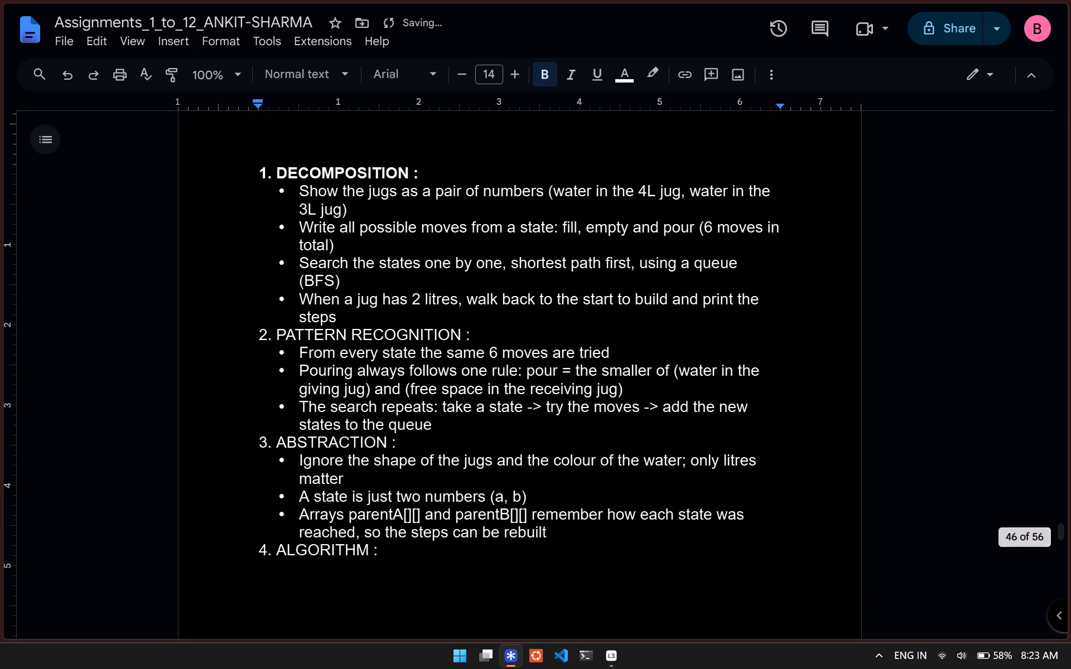
drag(258, 329, 471, 330)
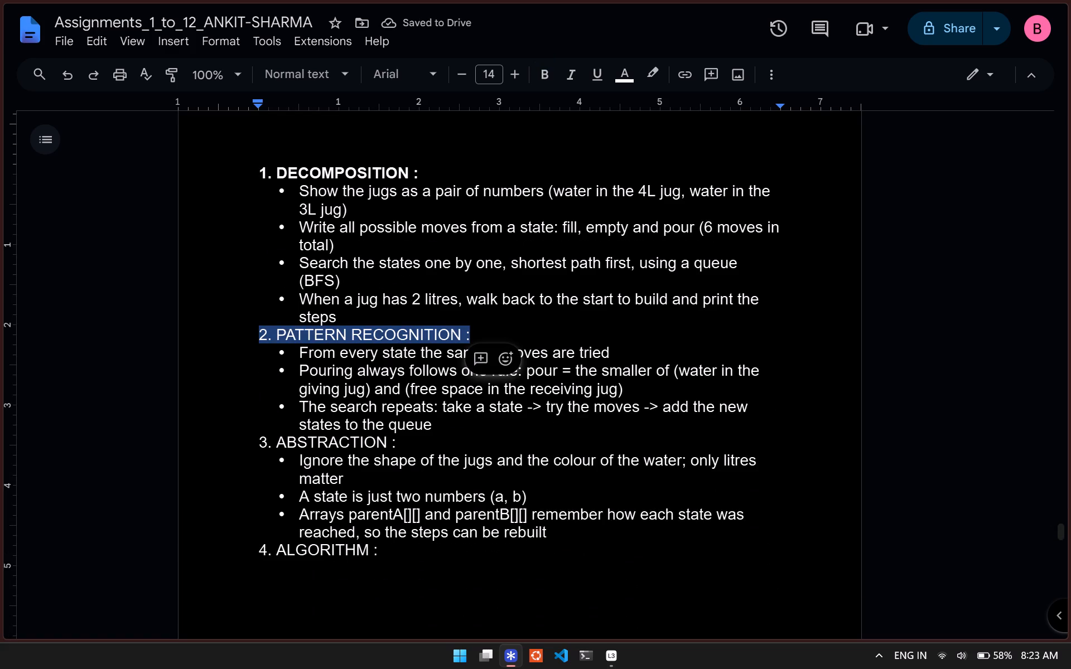
key(ctrl+b)
click(259, 339)
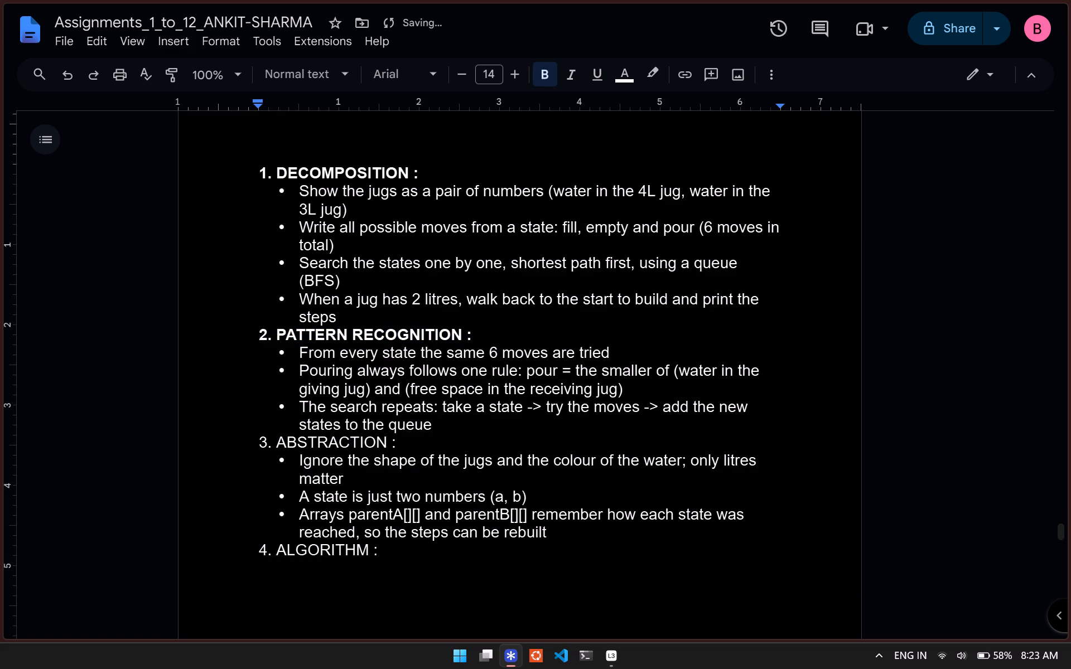
key(Return)
drag(257, 458, 399, 462)
key(ctrl+b)
click(255, 458)
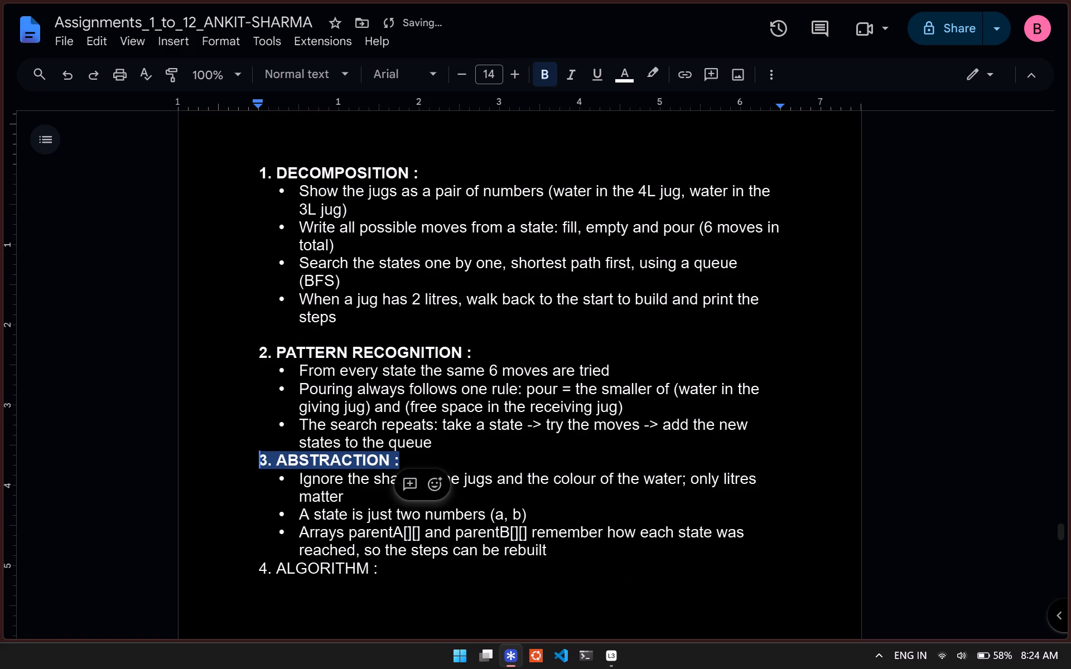
key(Return)
Bold the "4. ALGORITHM :" heading in Problem 11.
drag(250, 581, 394, 590)
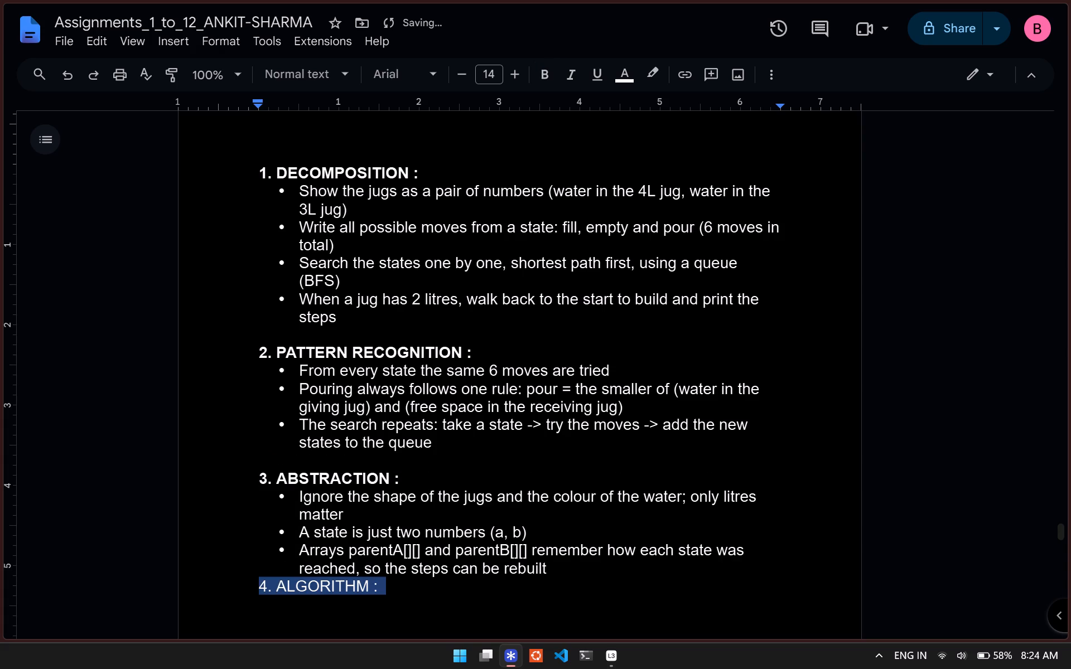
key(ctrl+b)
Bold the "CODE :" heading below the Water Jug flowchart in Problem 11.
scroll(383, 572, down, 4)
scroll(392, 491, down, 4)
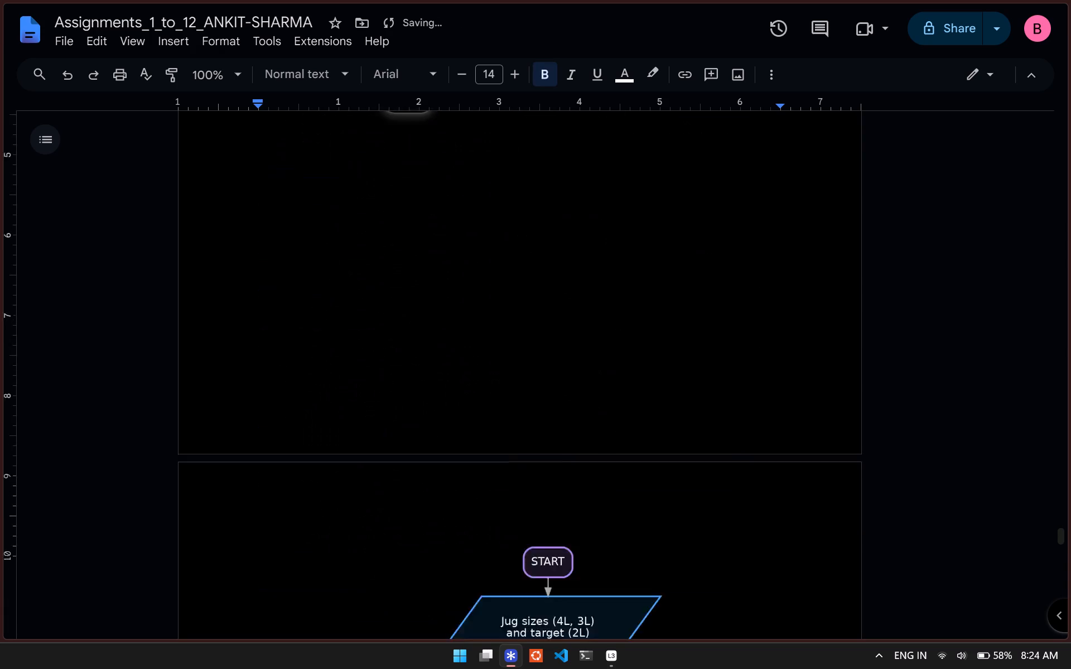
scroll(387, 481, down, 3)
click(317, 375)
scroll(317, 376, down, 3)
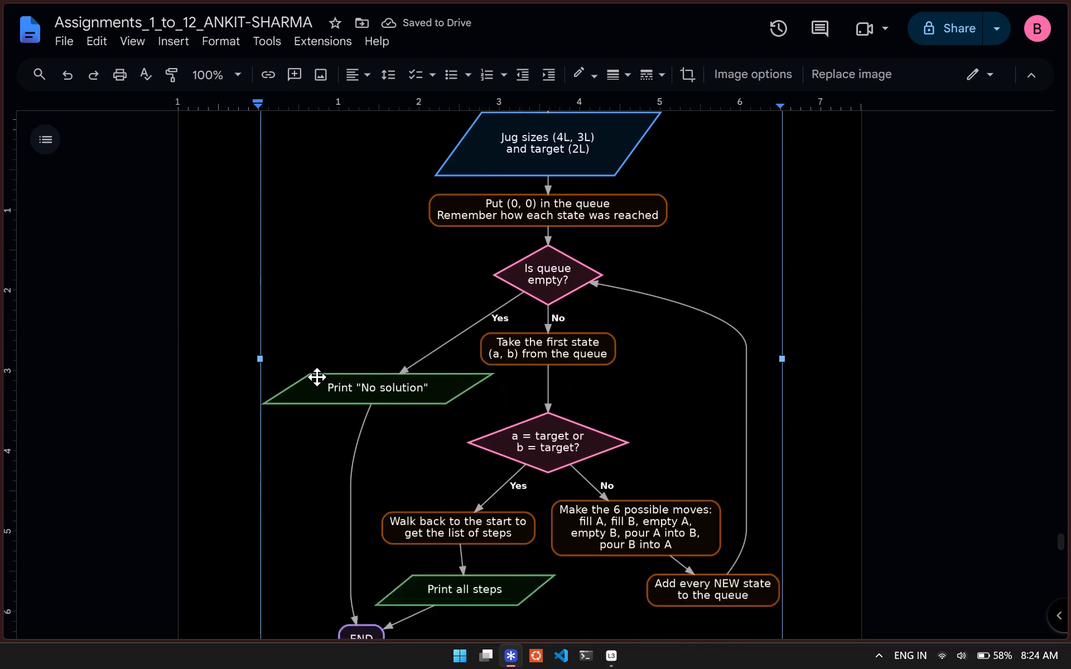
scroll(317, 377, down, 3)
click(324, 377)
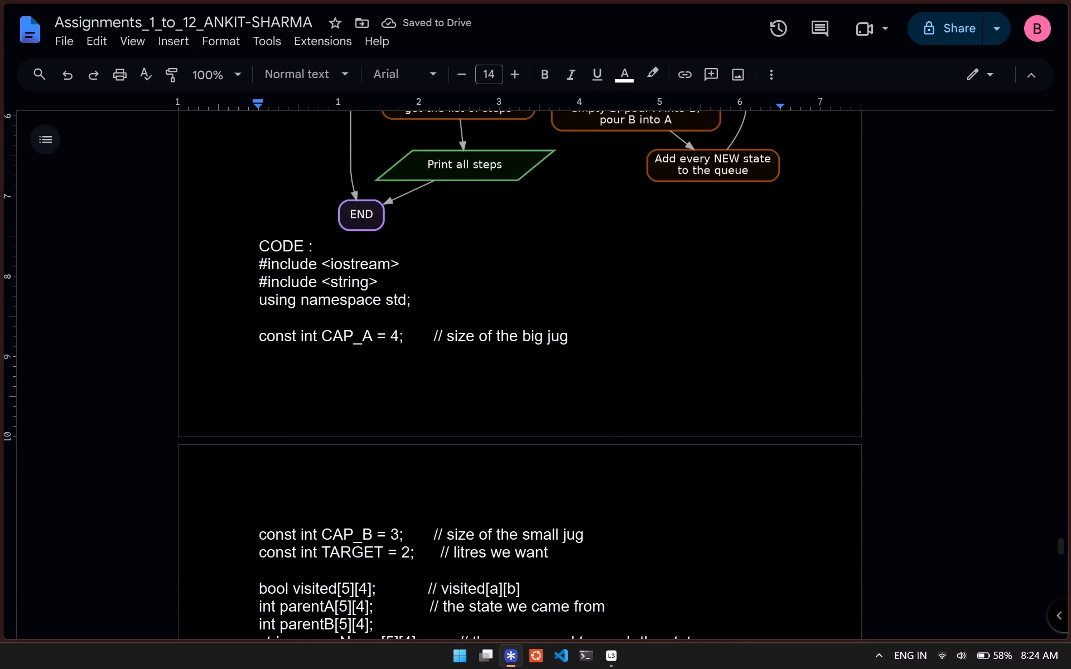
drag(255, 250, 317, 248)
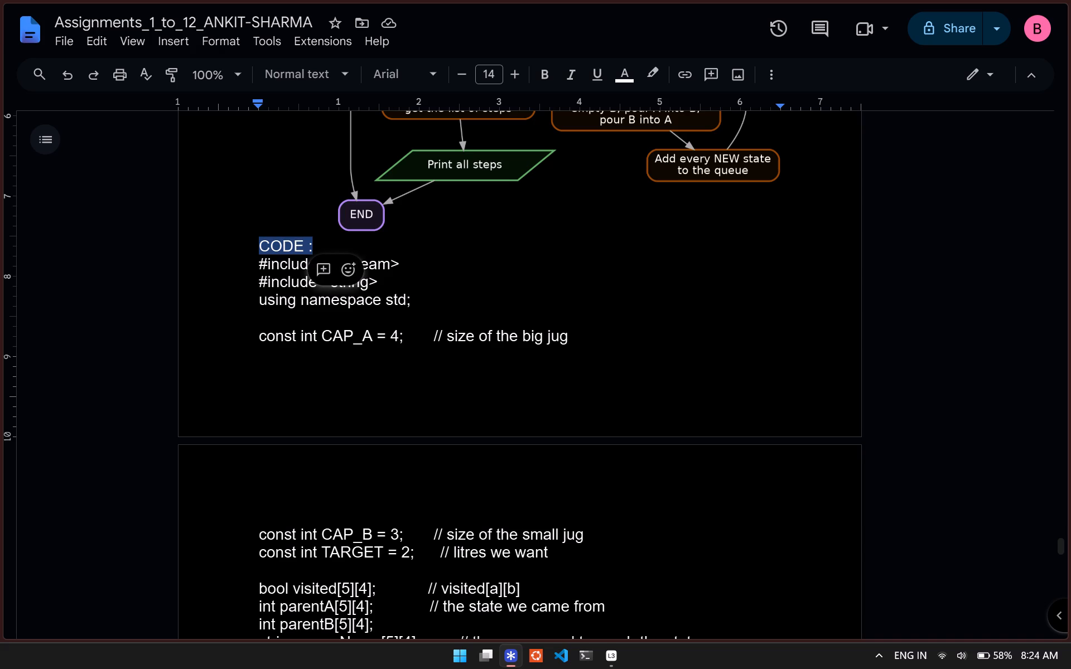
key(ctrl+b)
click(240, 251)
click(314, 256)
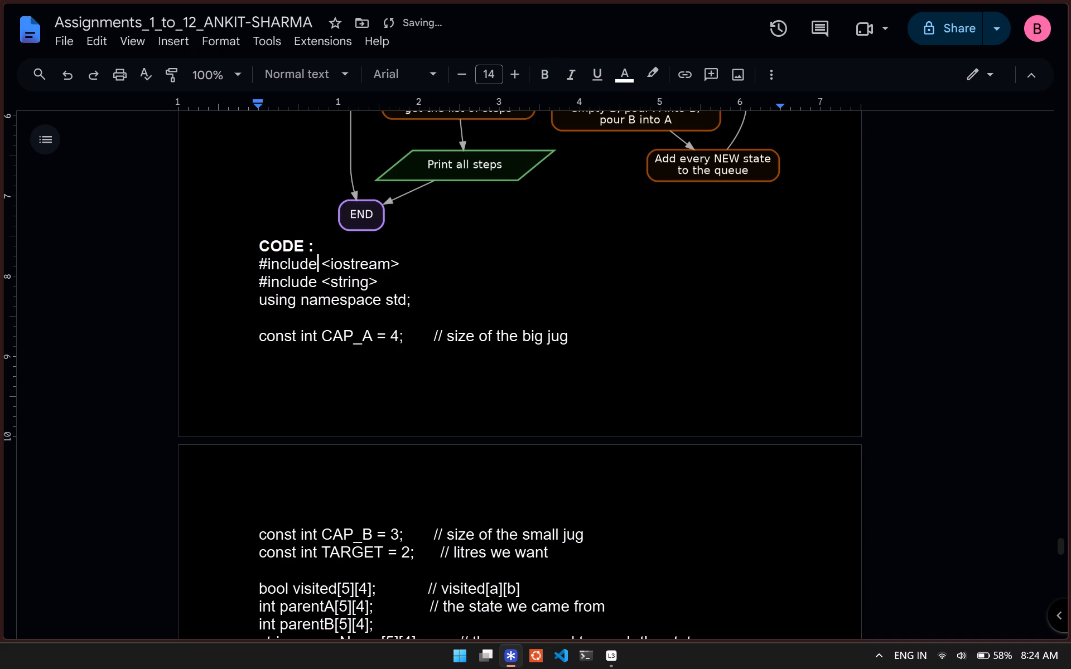
click(314, 251)
Bold the "OUTPUT:" heading at the end of the Water Jug code in Problem 11.
scroll(182, 413, down, 4)
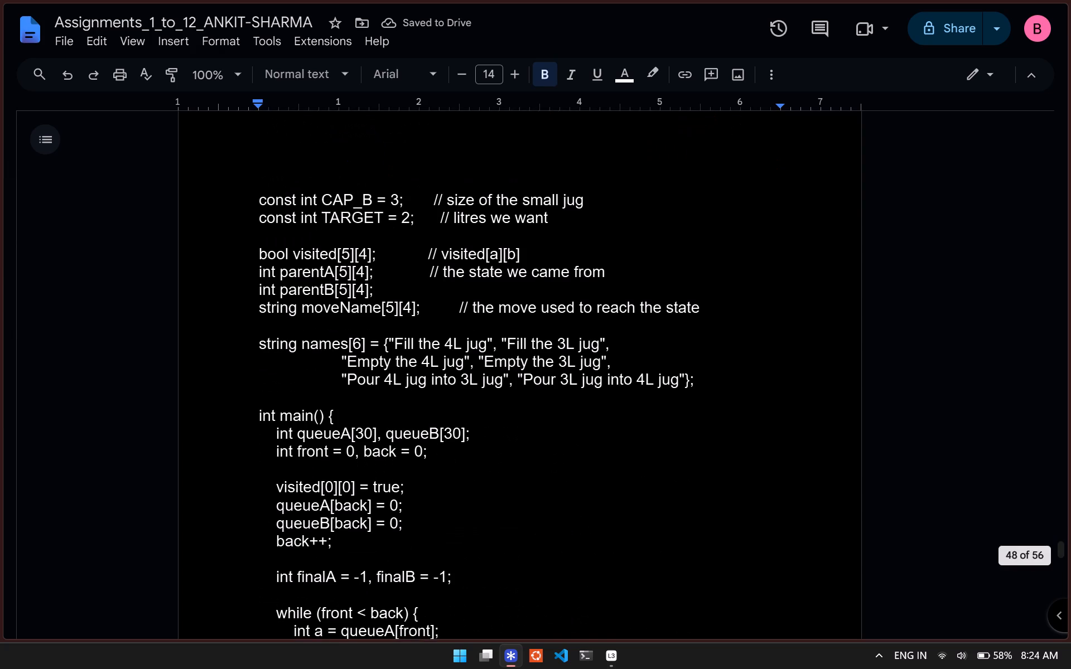
scroll(218, 385, down, 13)
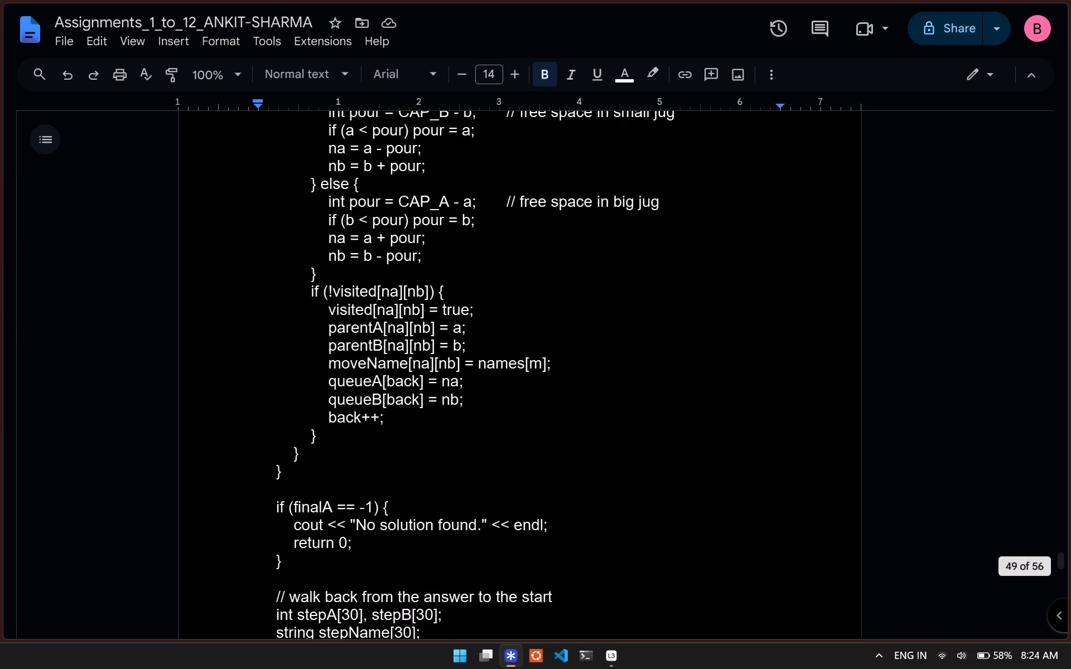
scroll(219, 385, down, 14)
scroll(219, 385, up, 2)
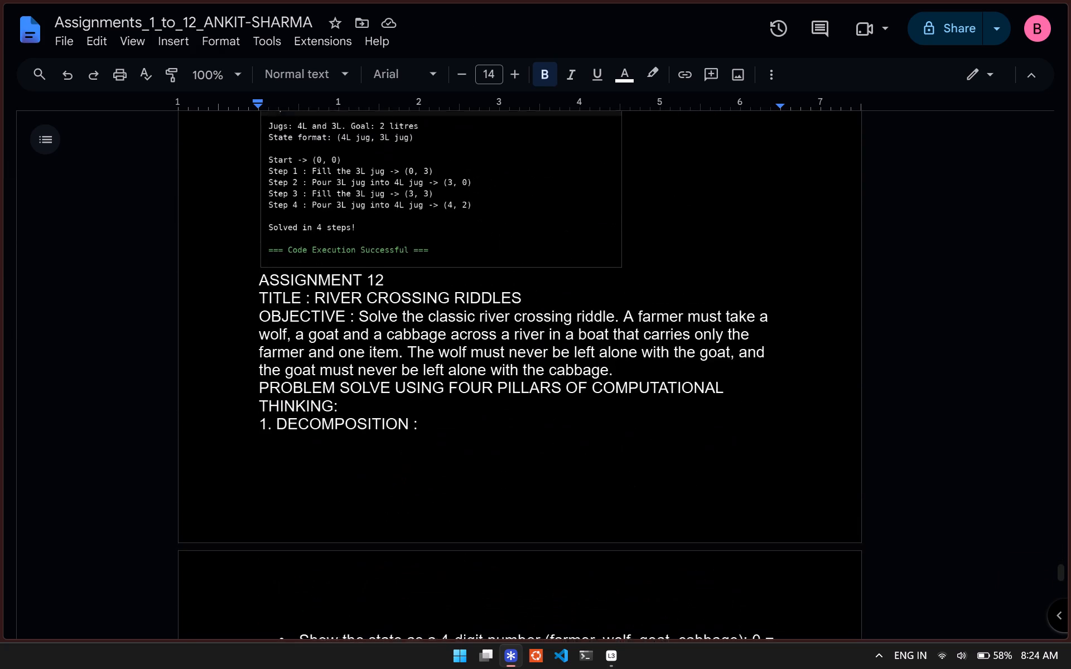
scroll(219, 385, up, 1)
drag(254, 319, 331, 312)
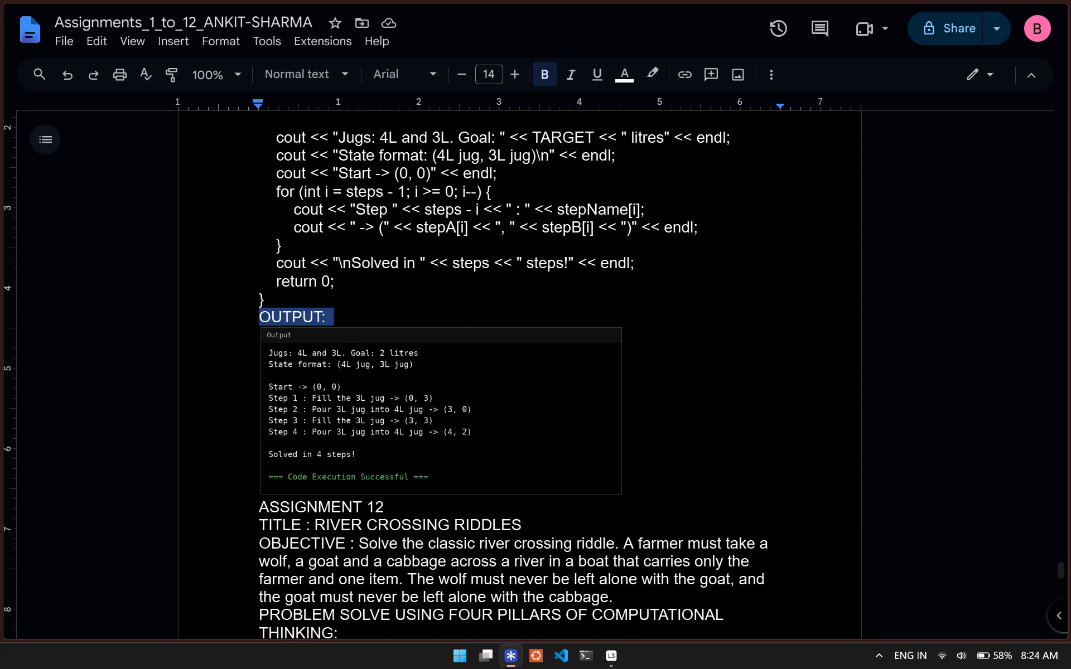
drag(331, 312, 331, 312)
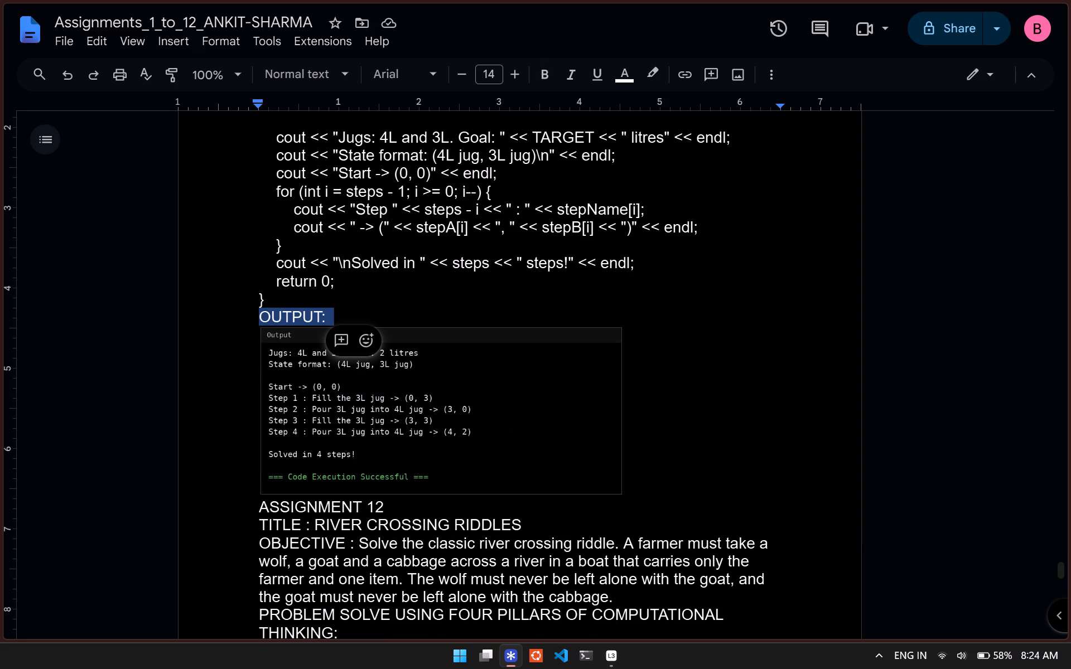
key(ctrl+b)
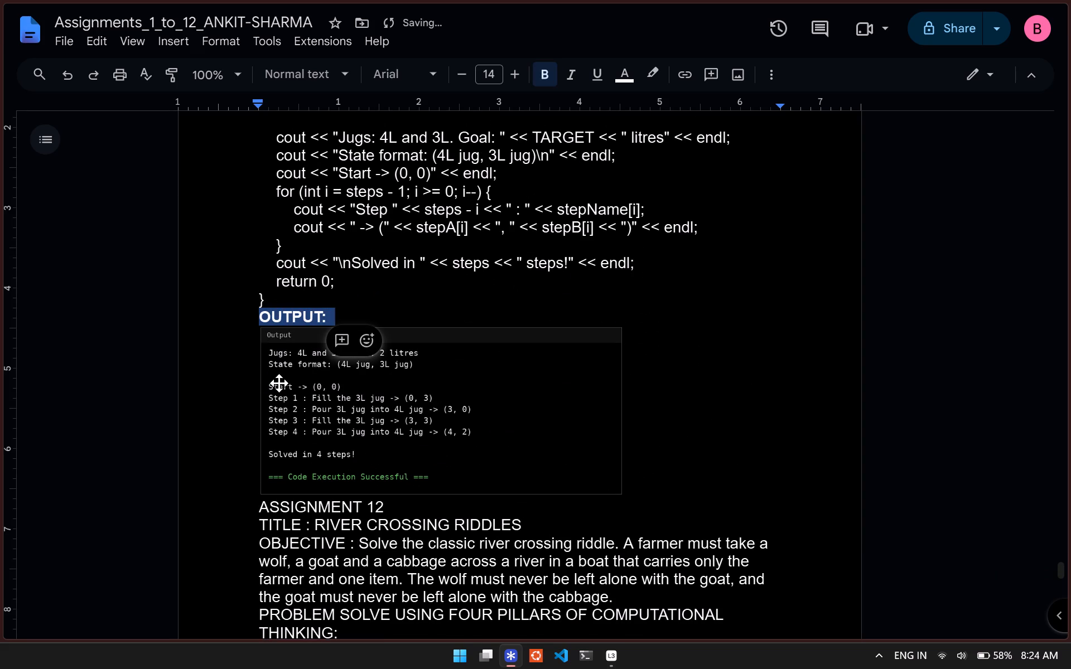
Bold the "ASSIGNMENT 12" heading, the "TITLE : RIVER CROSSING RIDDLES" line and the "OBJECTIVE :" label.
scroll(284, 473, down, 2)
click(224, 401)
drag(256, 340, 358, 383)
key(ctrl+b)
Replace "ASSIGNMENT" with "PROBLEM" in the "ASSIGNMENT 12" heading of the River Crossing section.
click(338, 339)
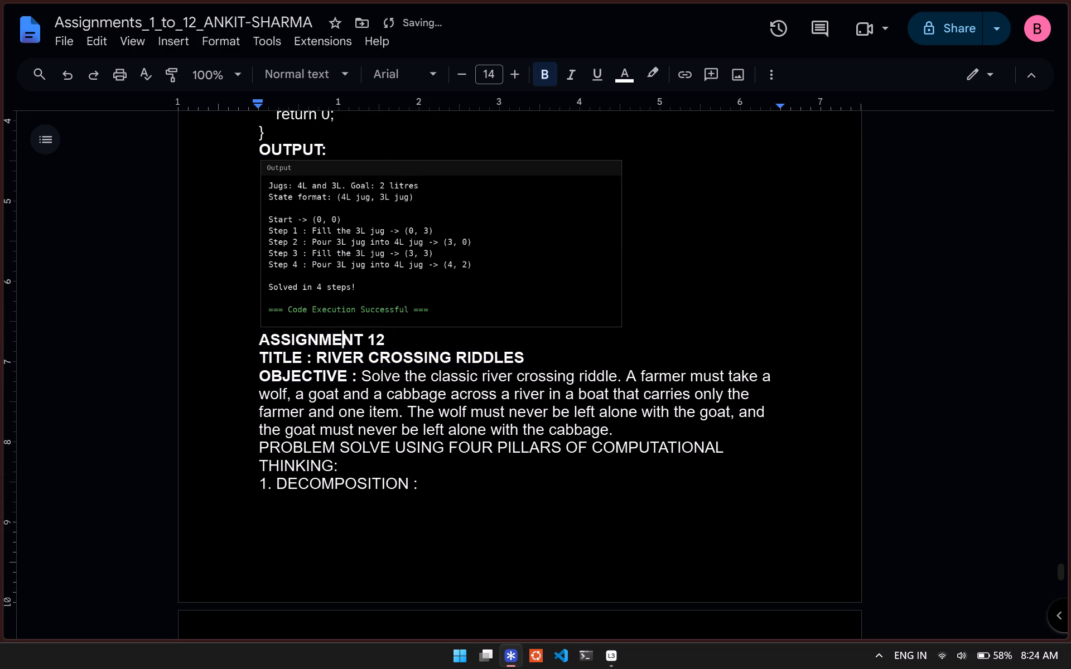
double_click(328, 338)
text(PRO)
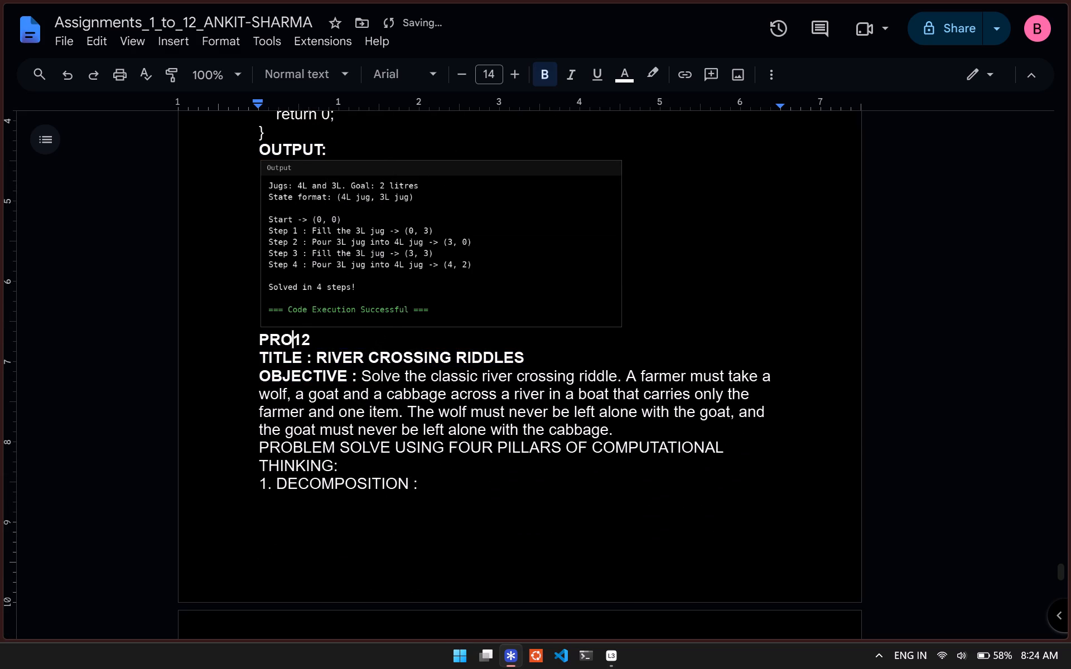
key(shift+BackSpace)
text(OBLME)
key(space)
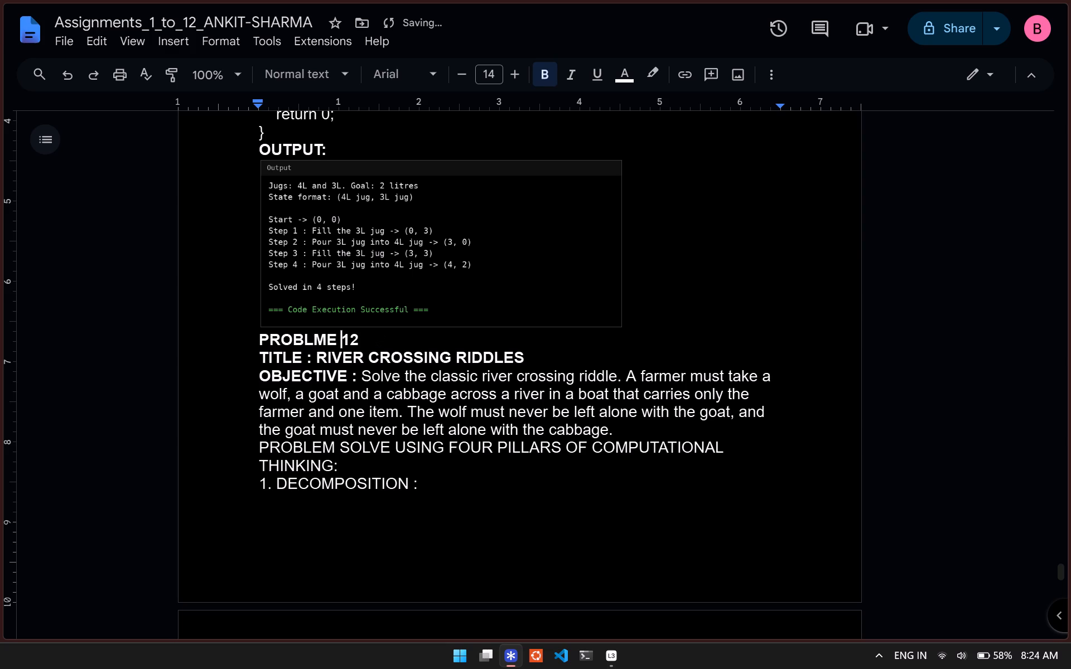
key(shift+BackSpace)
key(shift+BackSpace)
key(shift+BackSpace)
text(EM)
key(space)
Insert a blank line after the "PROBLEM 12" heading and after the "TITLE : RIVER CROSSING RIDDLES" line.
click(258, 354)
key(Return)
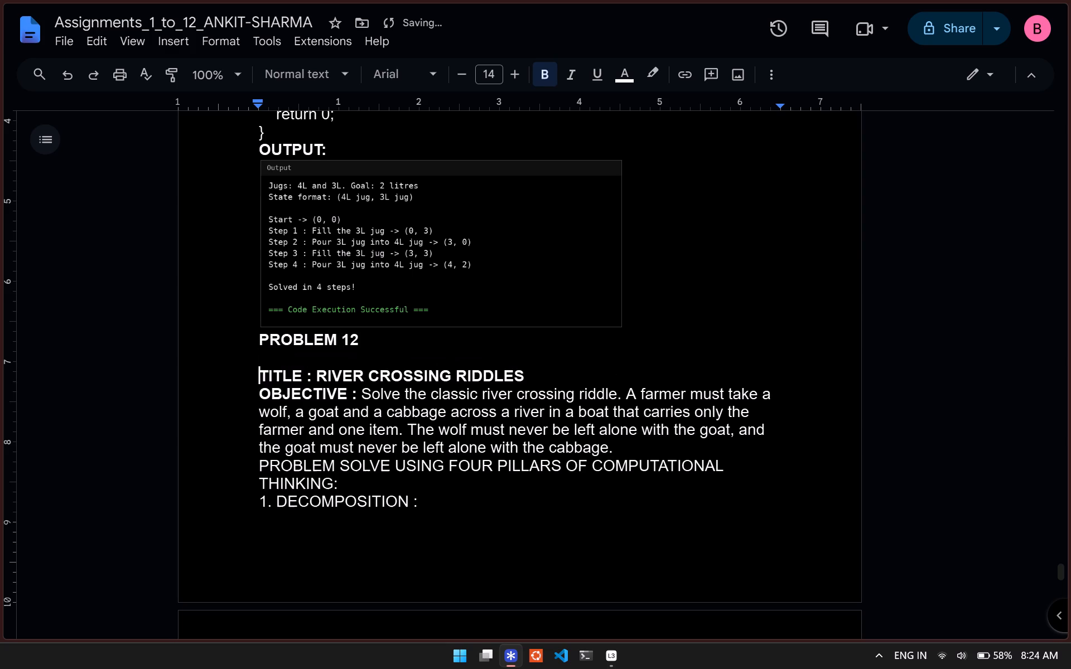
click(262, 392)
key(Return)
Bold the "PROBLEM SOLVE USING FOUR PILLARS OF COMPUTATIONAL THINKING:" heading in Problem 12 and insert a blank line before it.
scroll(264, 389, down, 2)
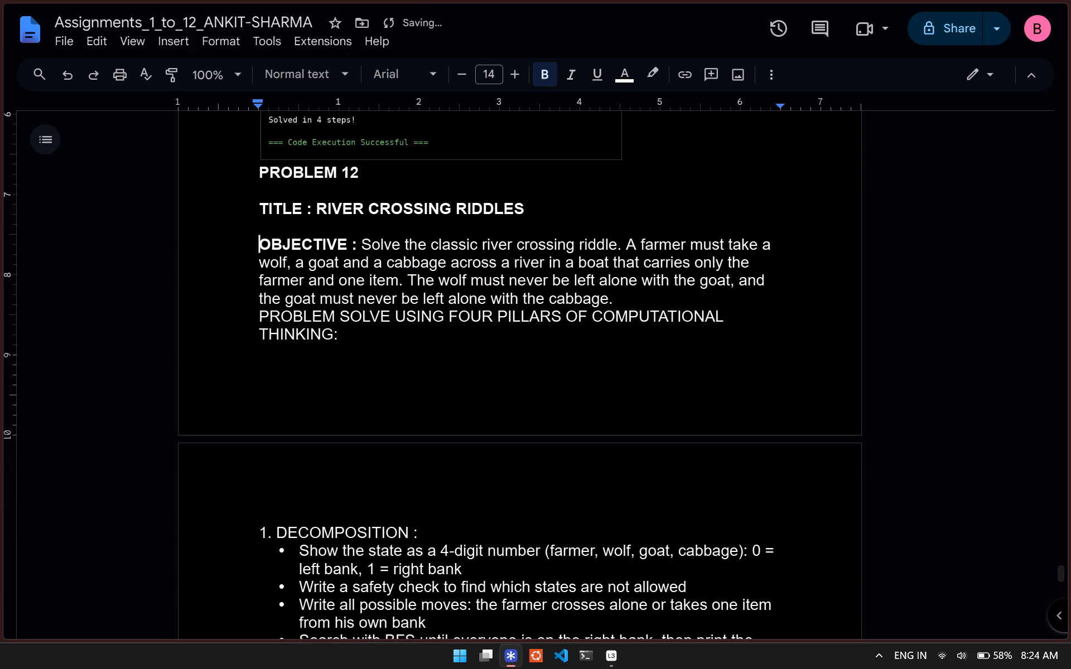
drag(250, 316, 361, 348)
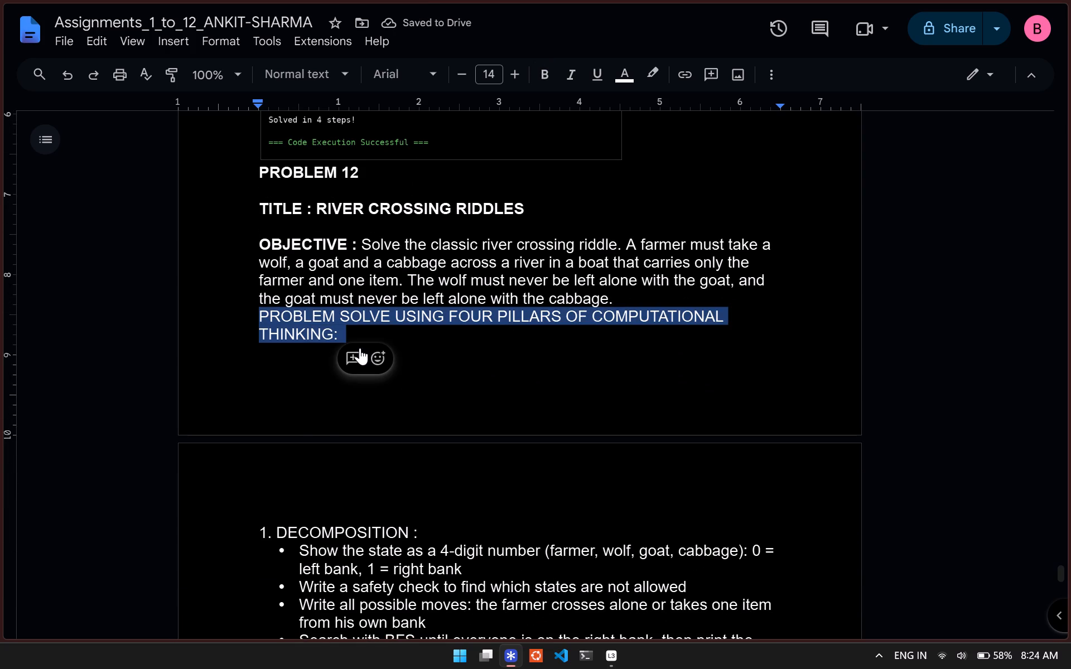
key(ctrl+b)
click(245, 316)
key(Return)
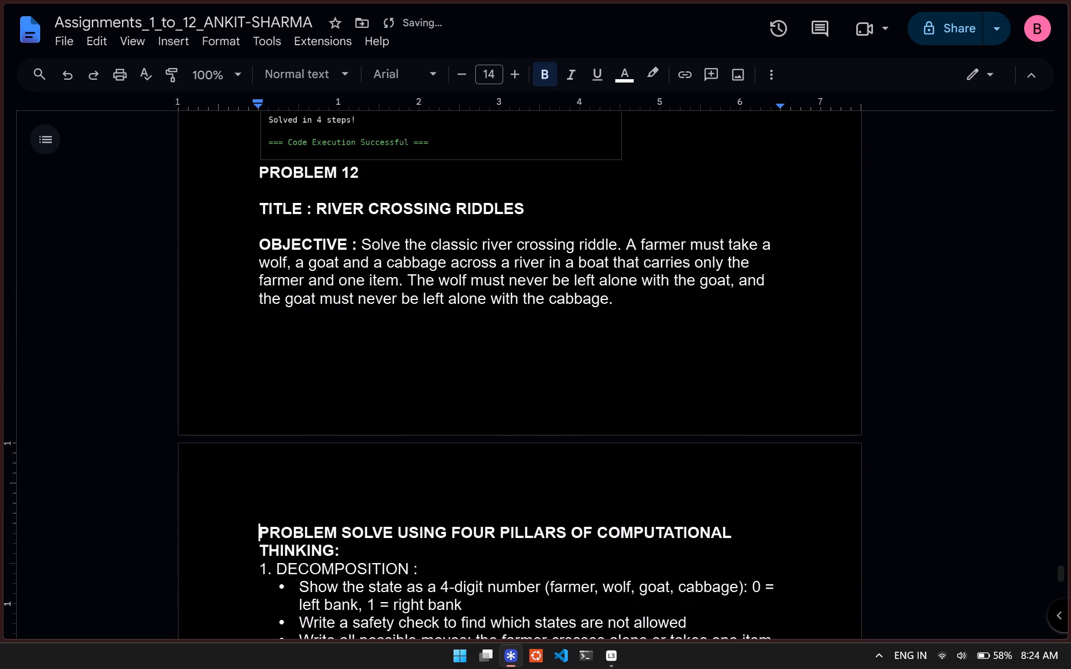
Bold the "1. DECOMPOSITION", "2. PATTERN RECOGNITION :", "3. ABSTRACTION :" and "4. ALGORITHM :" headings in Problem 12.
drag(254, 566, 416, 573)
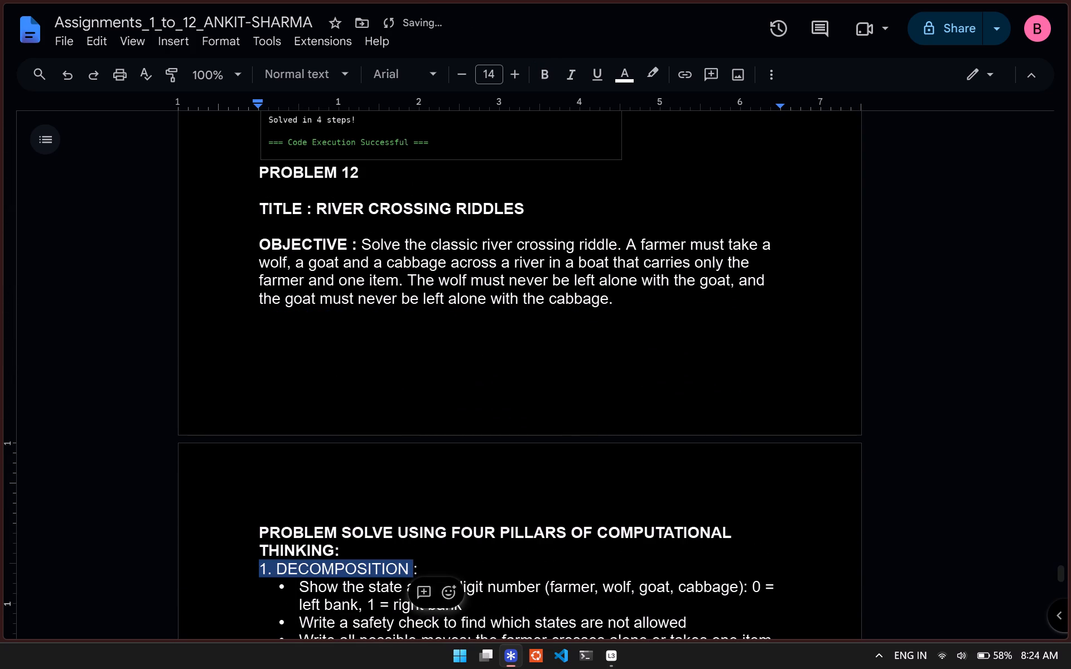
key(ctrl+b)
scroll(429, 563, down, 3)
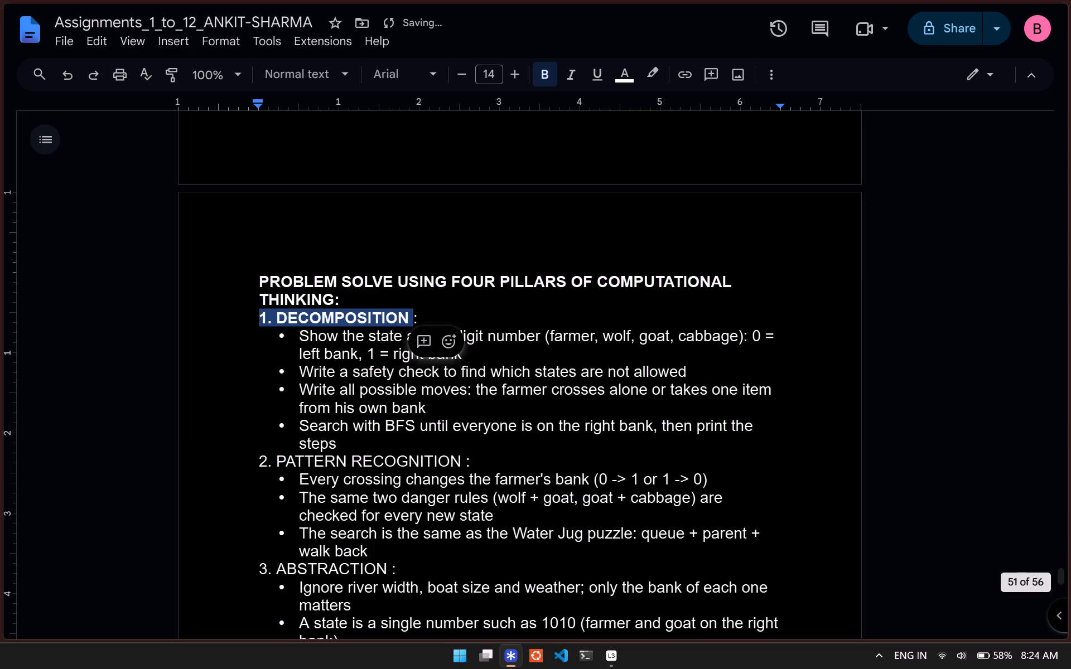
drag(255, 459, 475, 455)
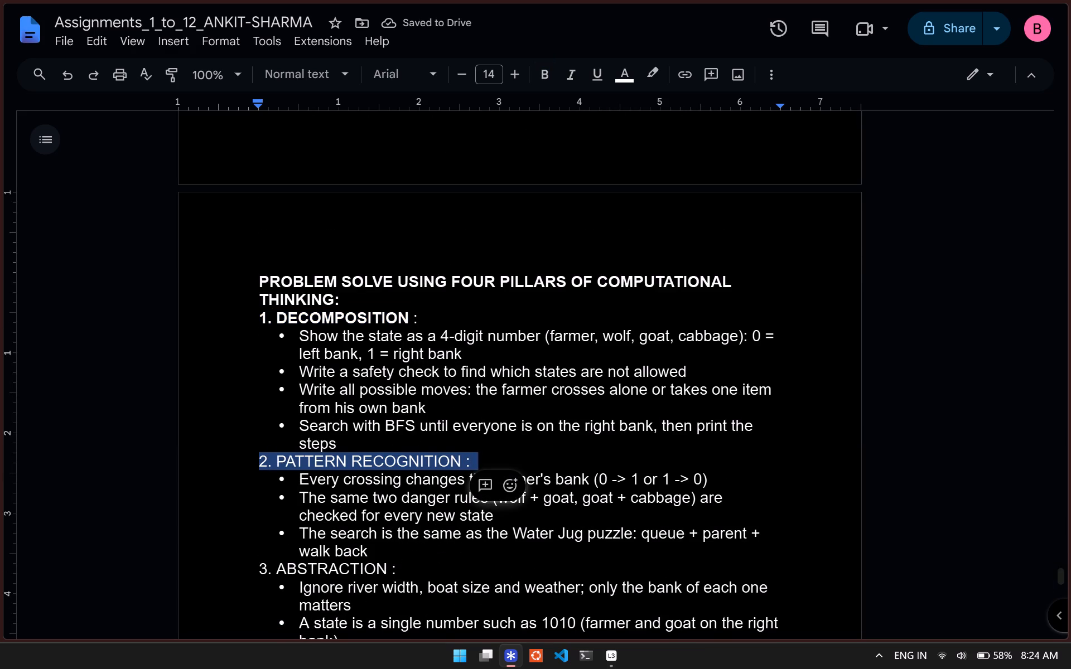
key(ctrl+b)
scroll(466, 457, down, 3)
drag(253, 318, 419, 316)
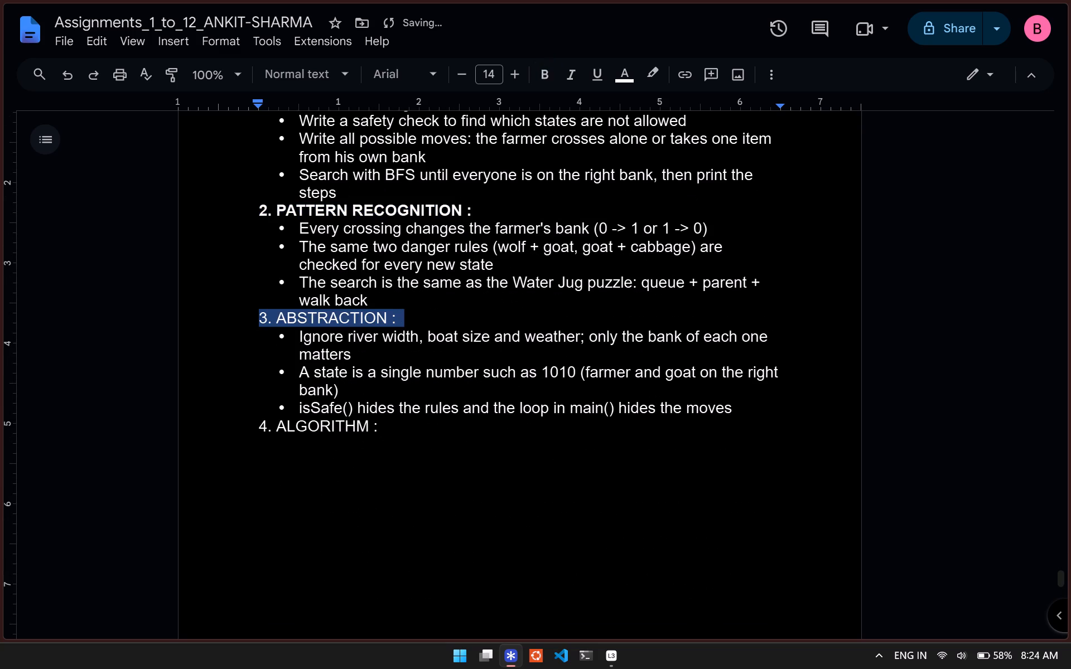
key(ctrl+b)
drag(211, 423, 403, 433)
key(ctrl+b)
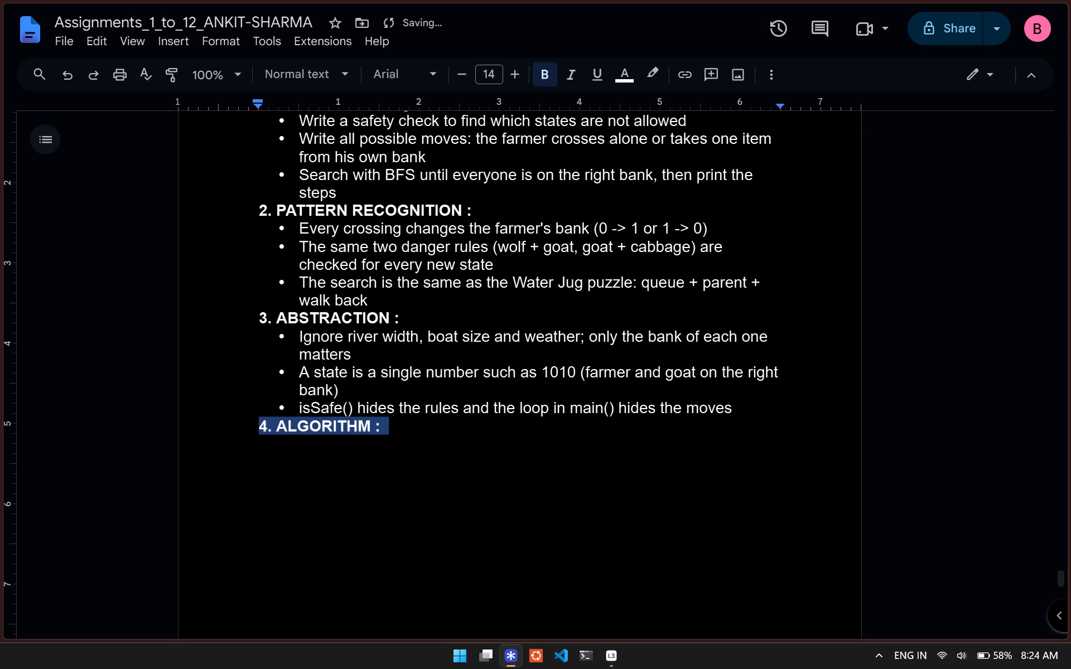
Bold the "CODE :" heading below the River Crossing flowchart in Problem 12.
scroll(387, 445, down, 7)
scroll(340, 413, down, 7)
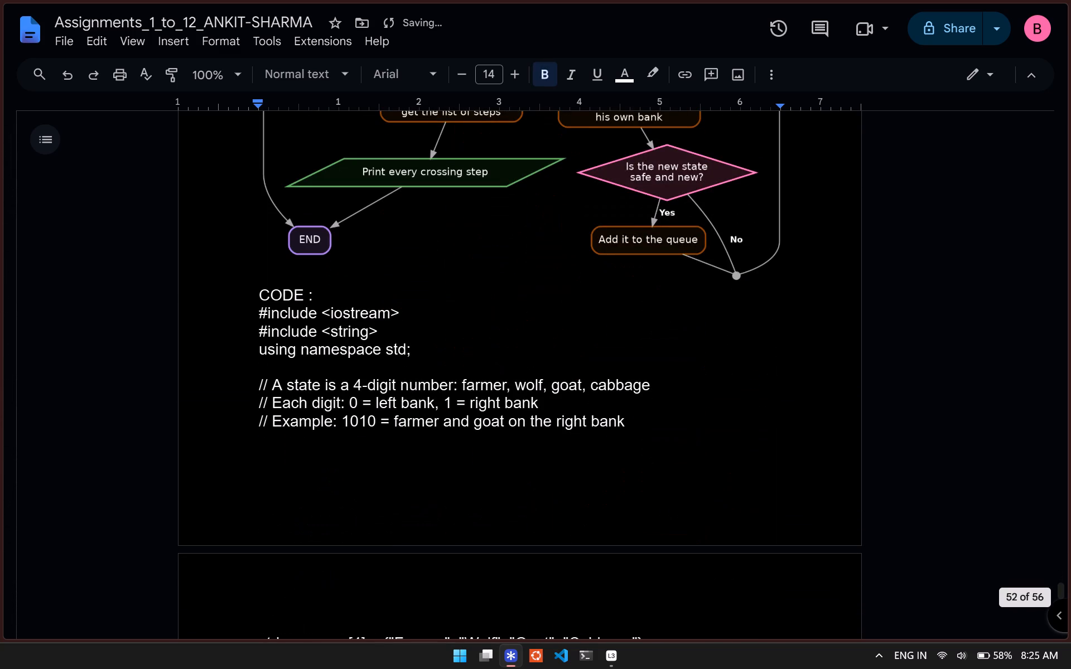
drag(251, 306, 339, 298)
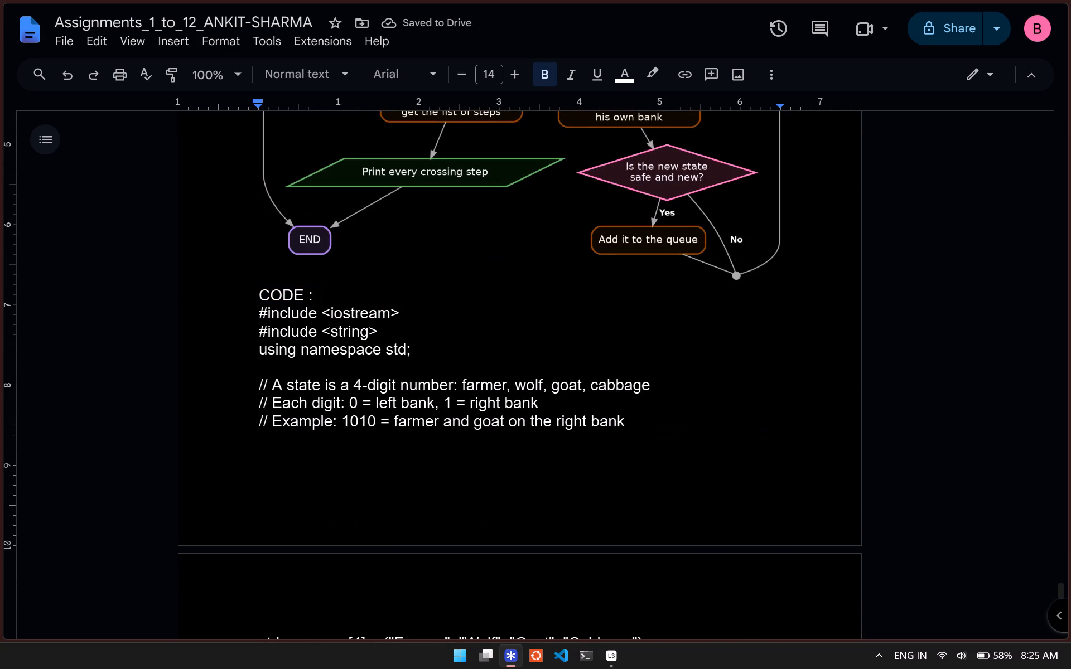
drag(339, 298, 257, 294)
key(ctrl+b)
key(ctrl+b)
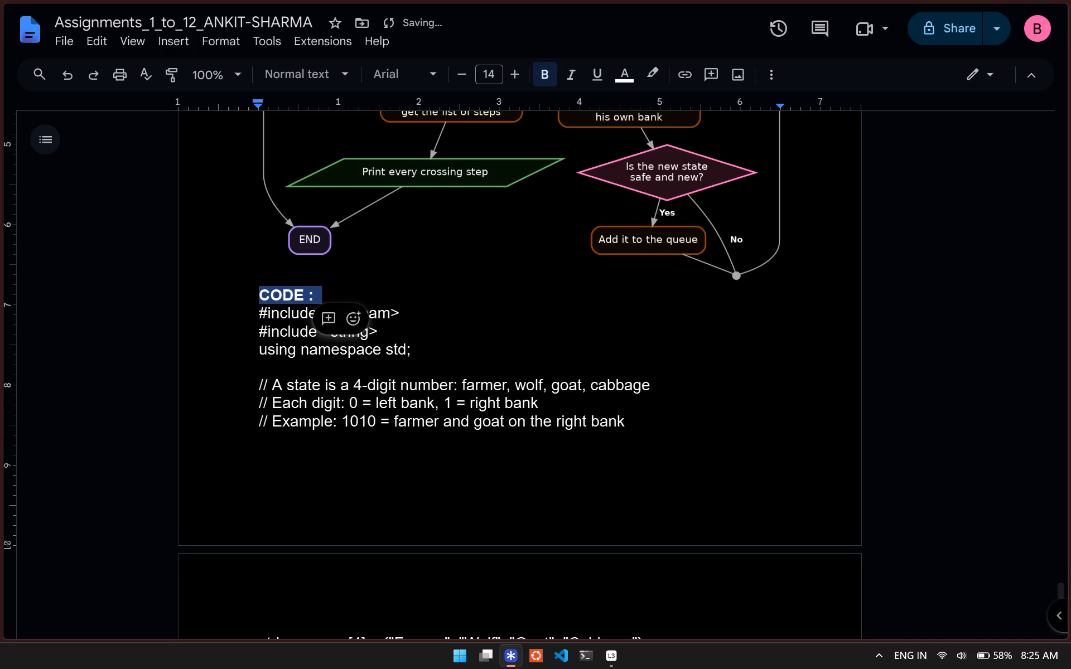
Bold the "OUTPUT:" heading at the end of the River Crossing code in Problem 12.
scroll(387, 327, down, 4)
scroll(335, 332, down, 13)
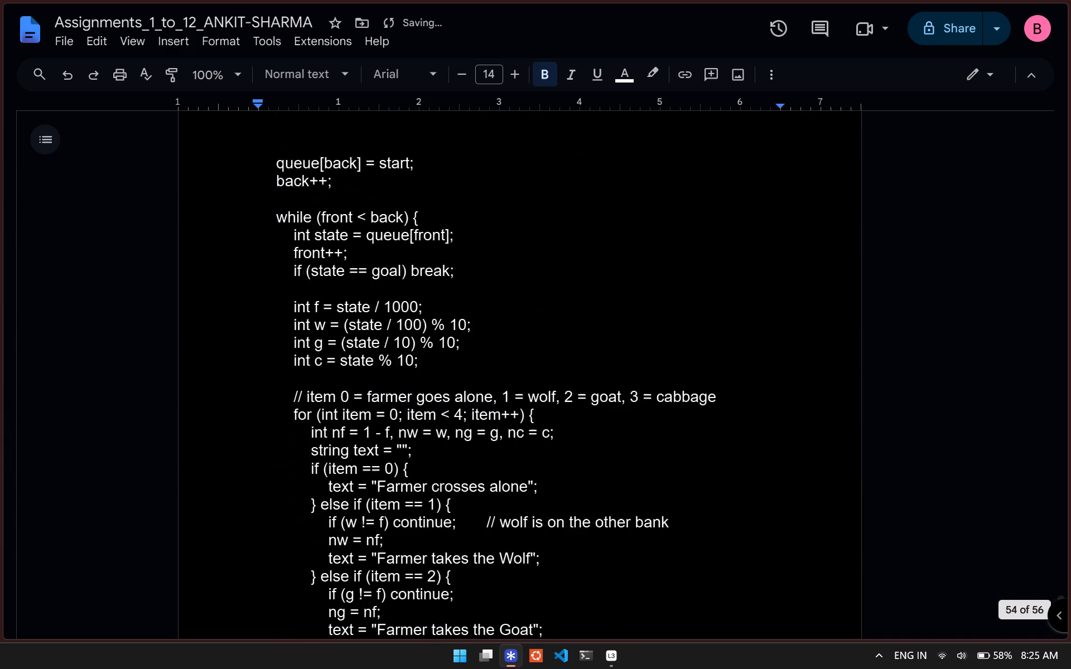
scroll(335, 332, down, 15)
scroll(335, 332, up, 2)
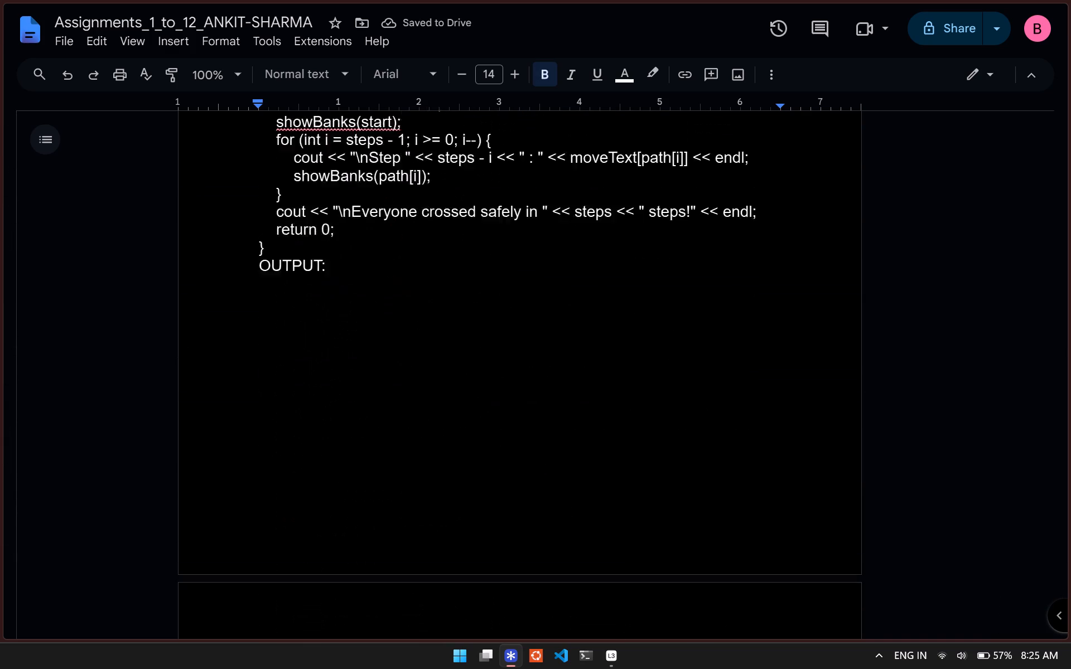
scroll(317, 375, down, 7)
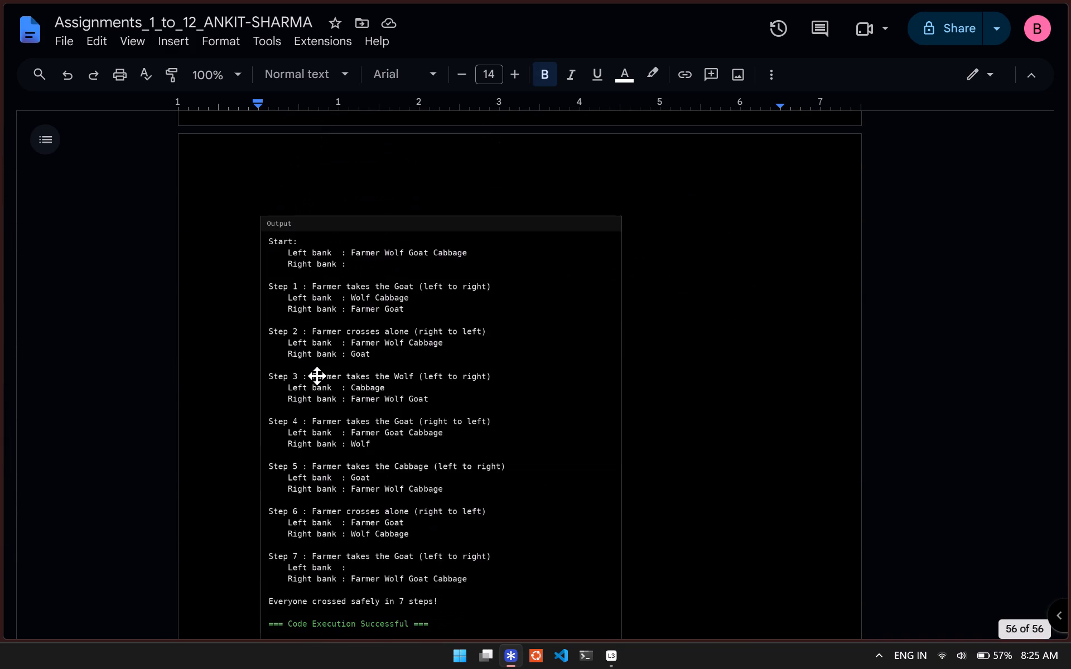
scroll(317, 376, down, 2)
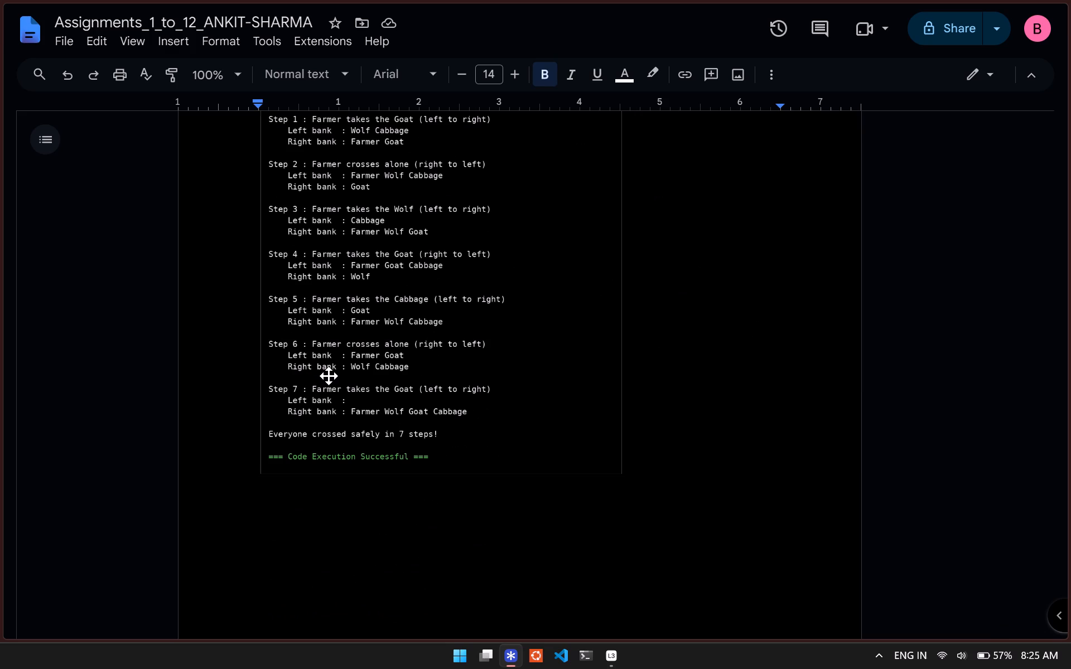
scroll(328, 375, down, 14)
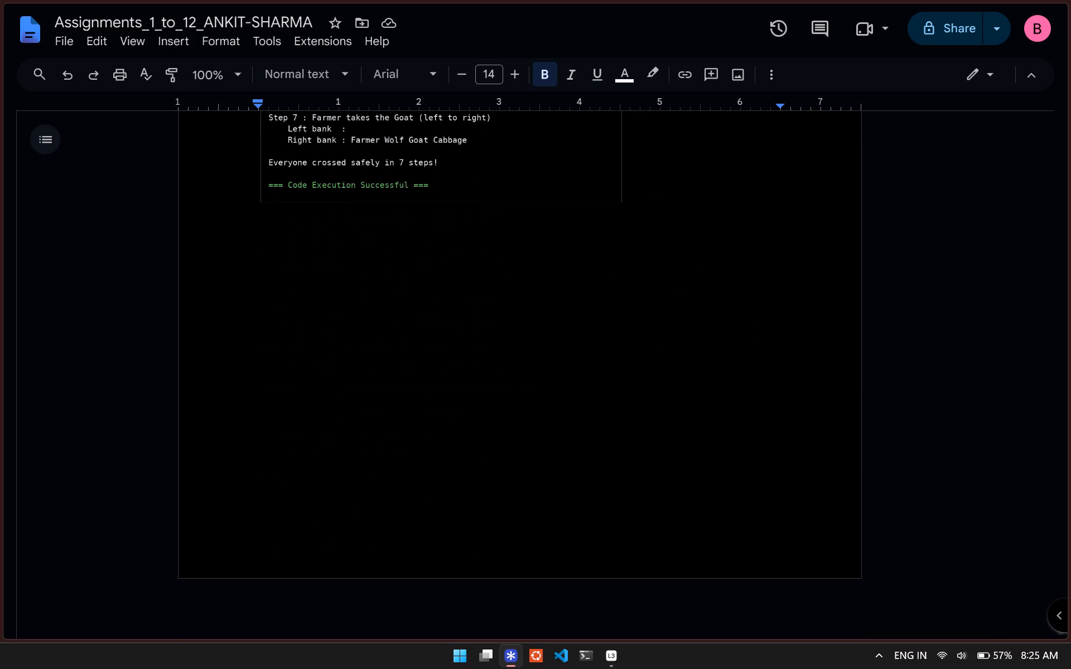
scroll(465, 518, up, 18)
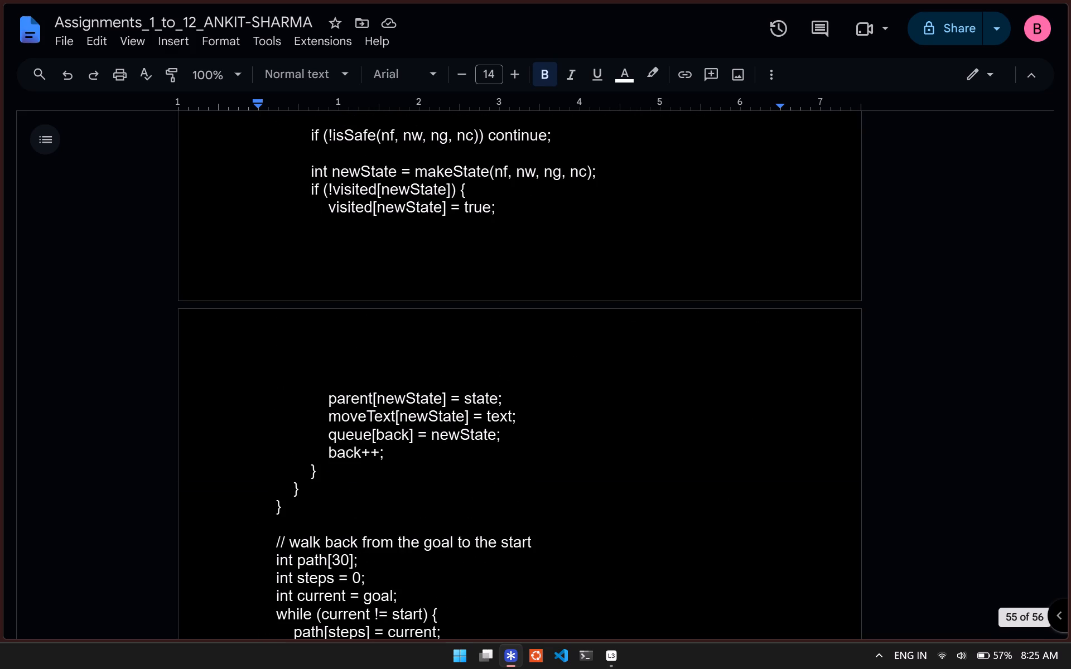
scroll(688, 651, down, 6)
scroll(504, 550, down, 10)
scroll(482, 528, up, 2)
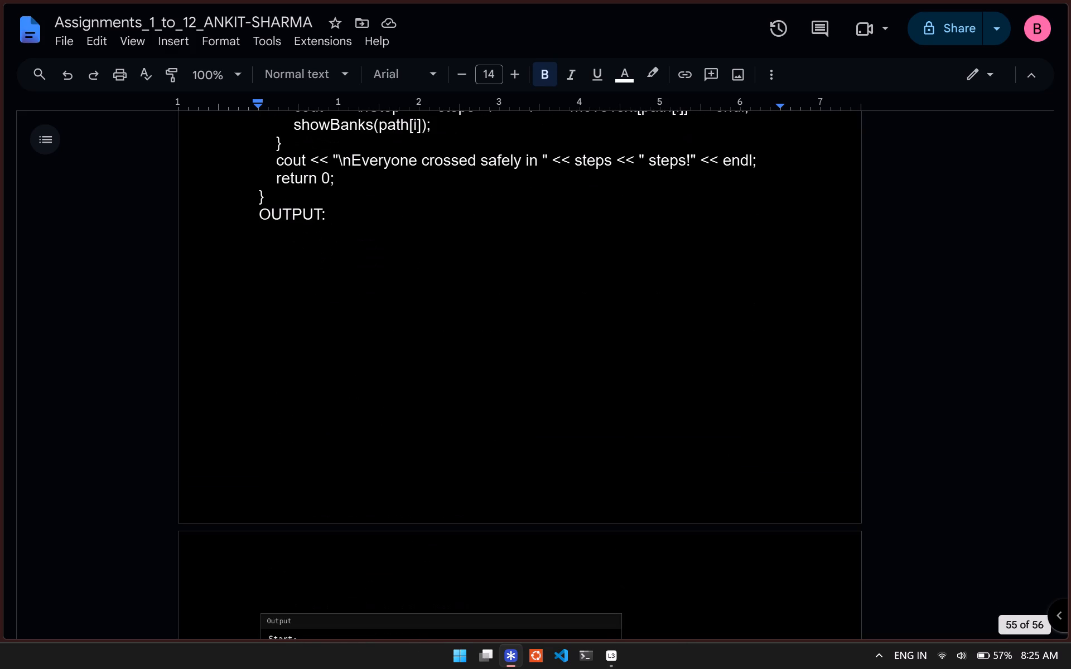
drag(340, 217, 207, 218)
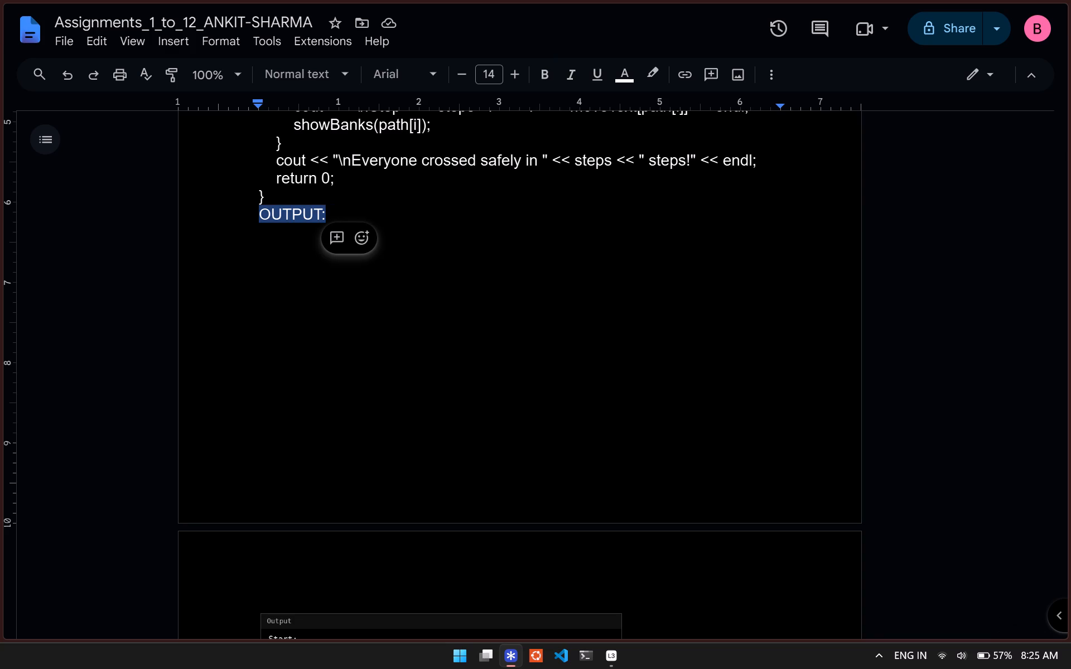
key(ctrl+b)
click(875, 505)
Review the heading formatting from Problem 12 back through the document to the "PROBLEM 1" heading.
scroll(965, 598, up, 9)
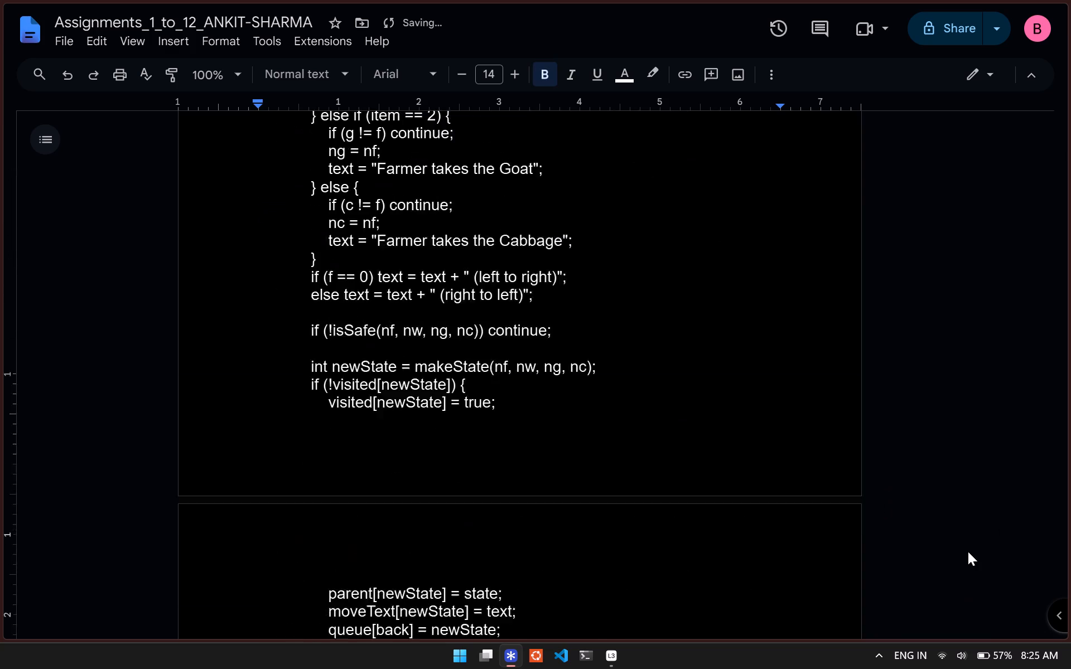
scroll(968, 551, up, 20)
scroll(968, 551, up, 1)
scroll(720, 544, up, 3)
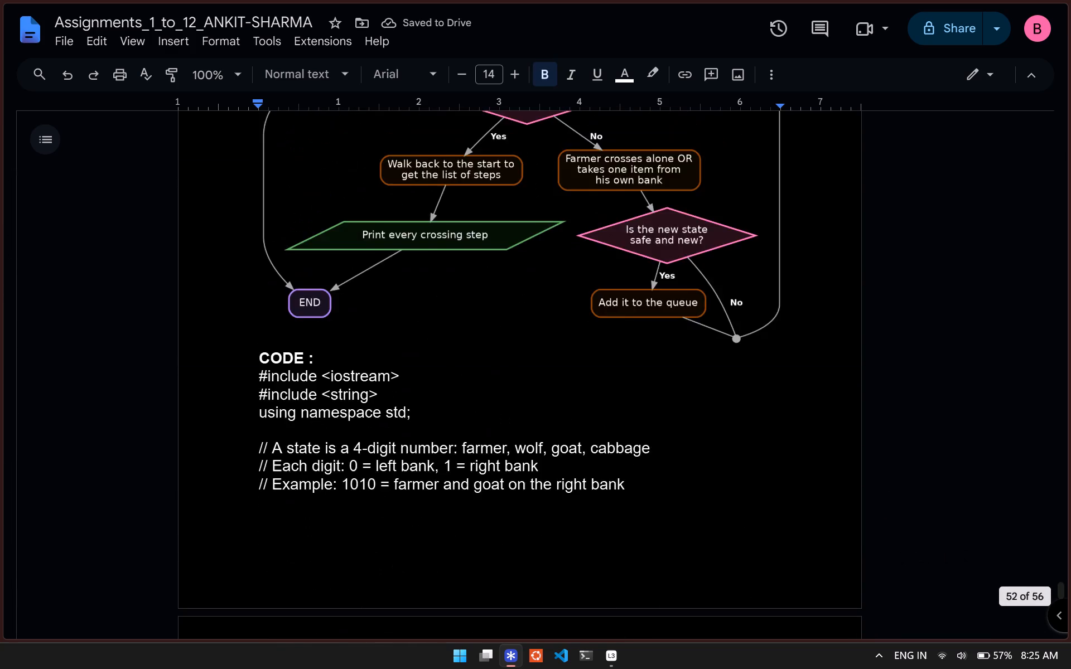
scroll(720, 544, up, 2)
scroll(515, 568, up, 13)
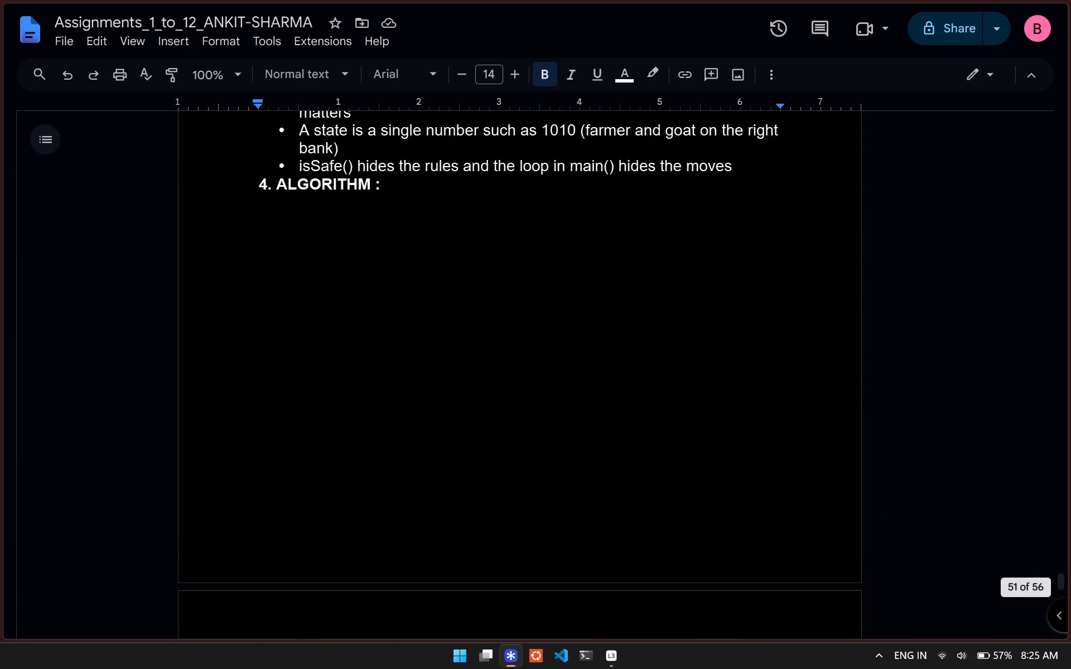
scroll(528, 558, up, 20)
scroll(528, 558, up, 13)
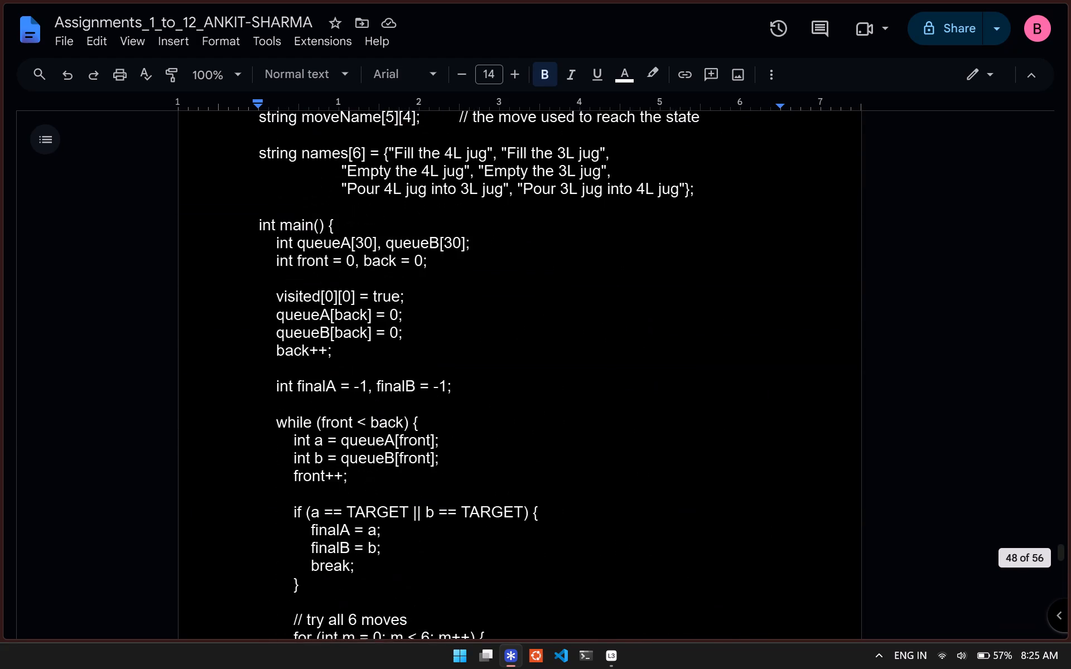
scroll(522, 562, up, 20)
scroll(522, 562, up, 12)
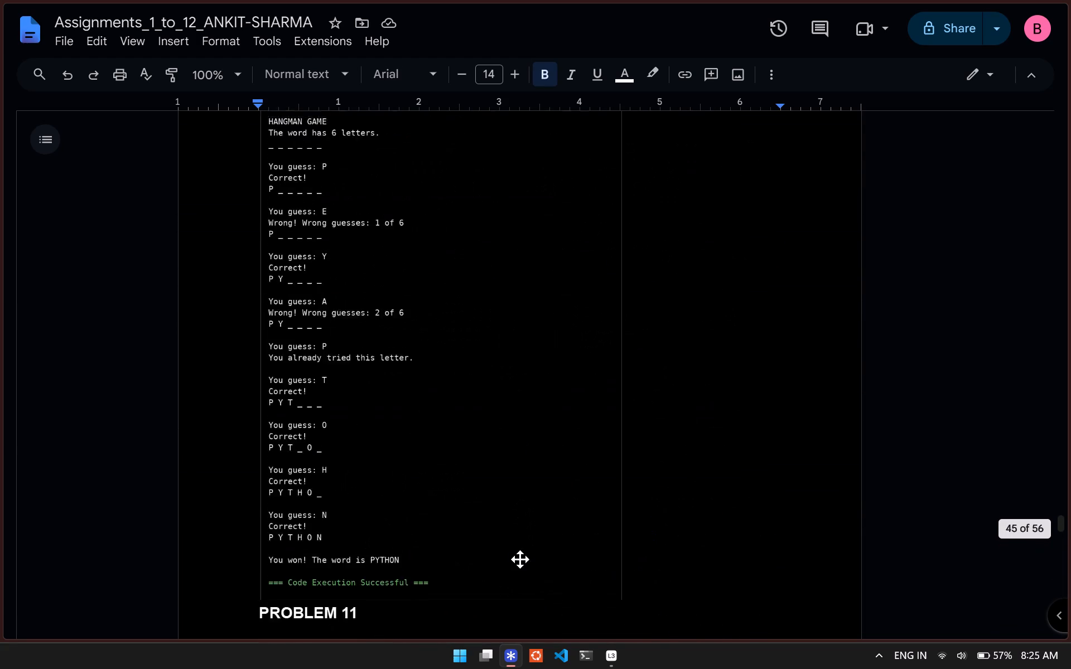
scroll(520, 559, up, 20)
scroll(520, 559, up, 11)
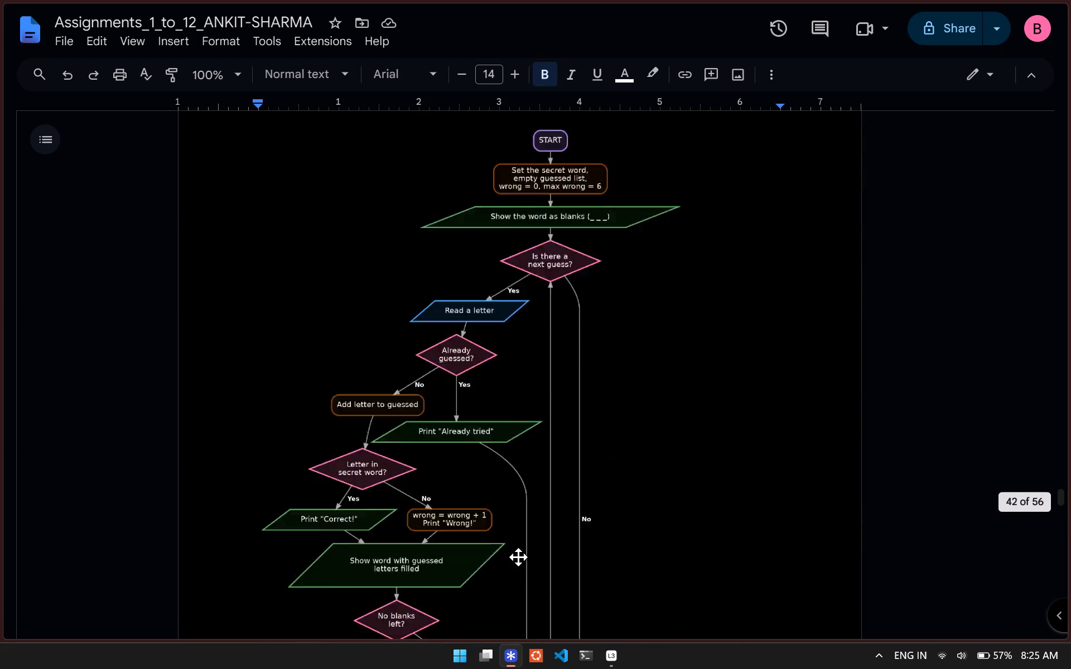
scroll(518, 557, up, 19)
scroll(518, 556, up, 8)
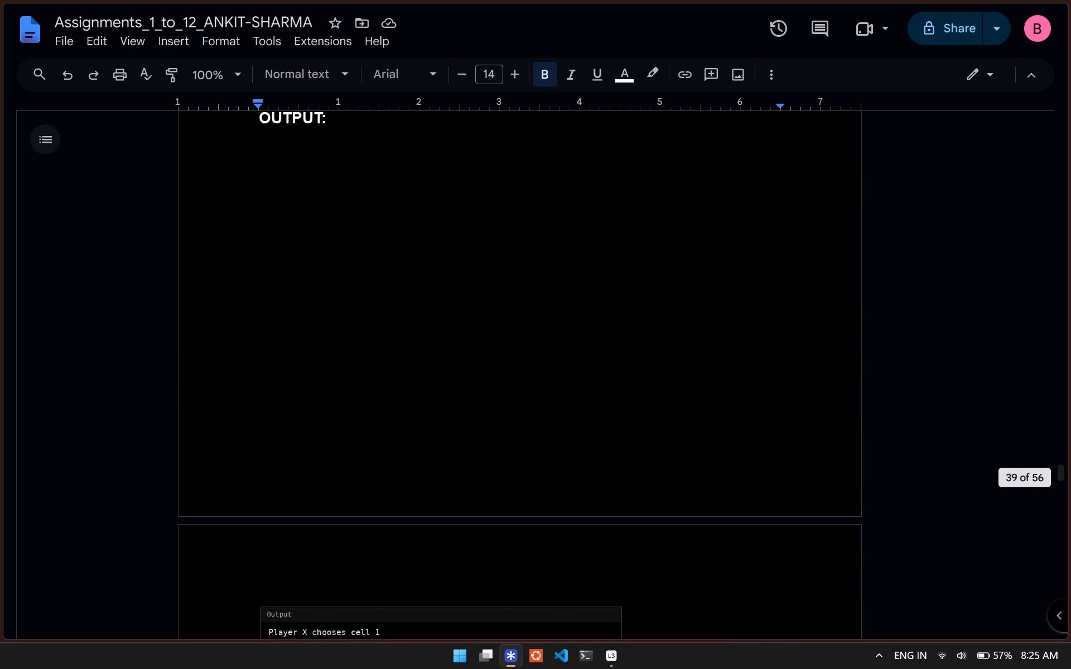
scroll(518, 556, up, 12)
scroll(518, 556, up, 11)
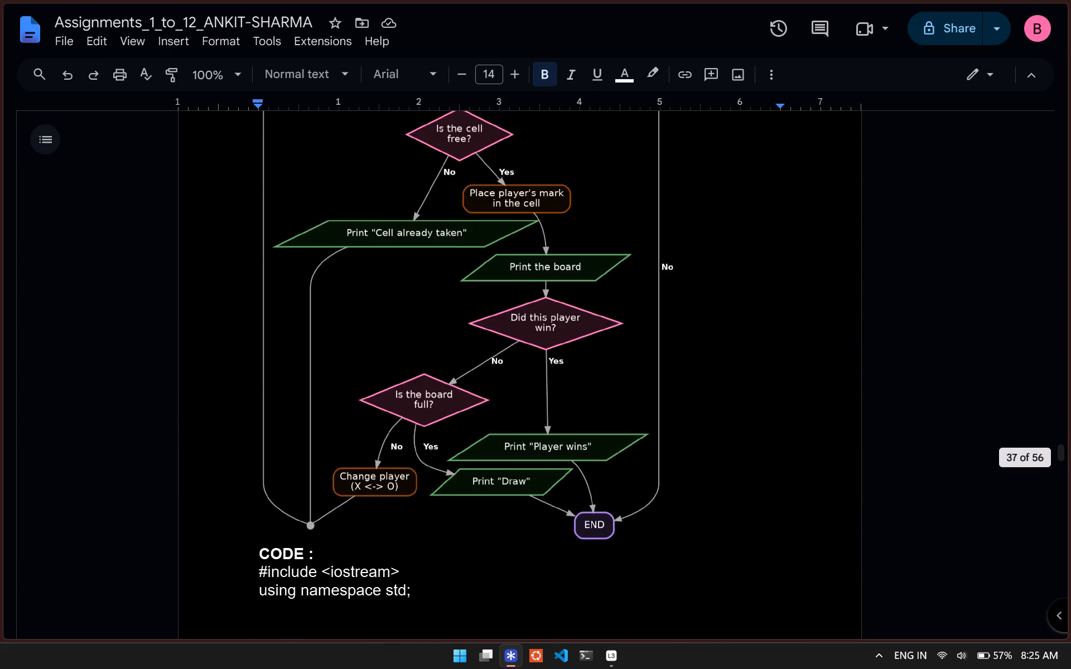
scroll(708, 553, up, 9)
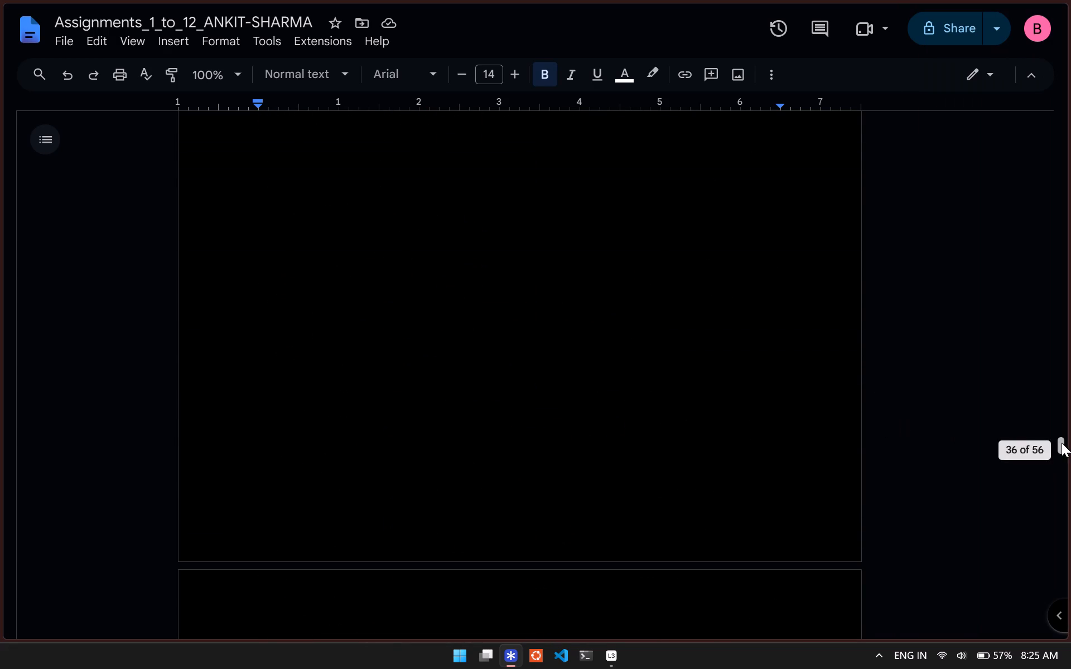
drag(1062, 443, 1067, 37)
scroll(488, 399, down, 8)
scroll(399, 387, down, 4)
click(248, 199)
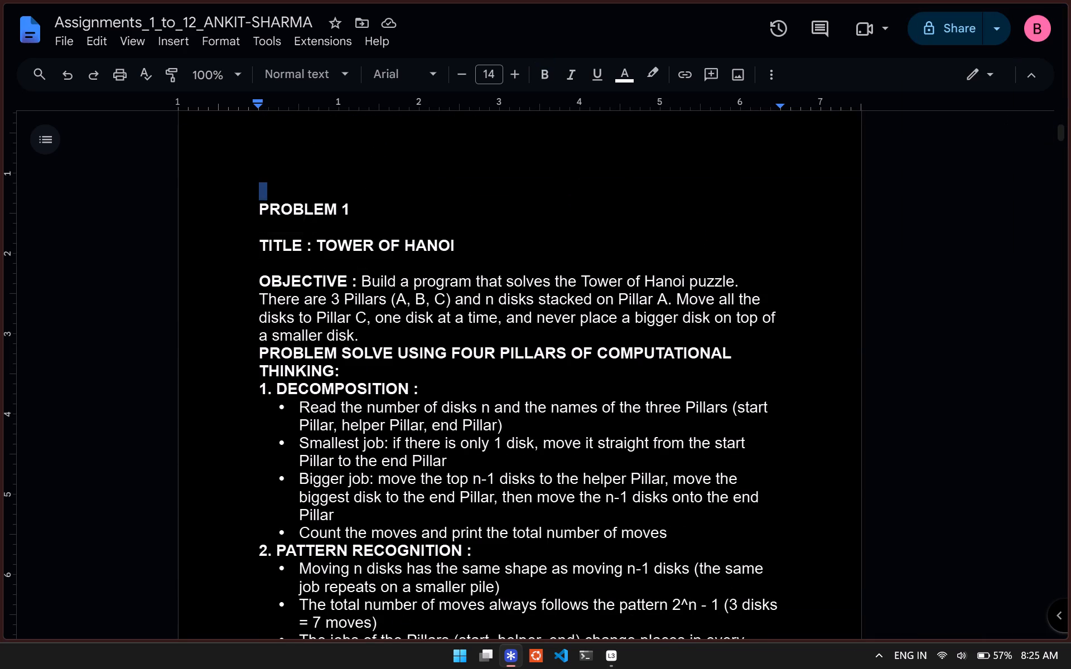
click(250, 206)
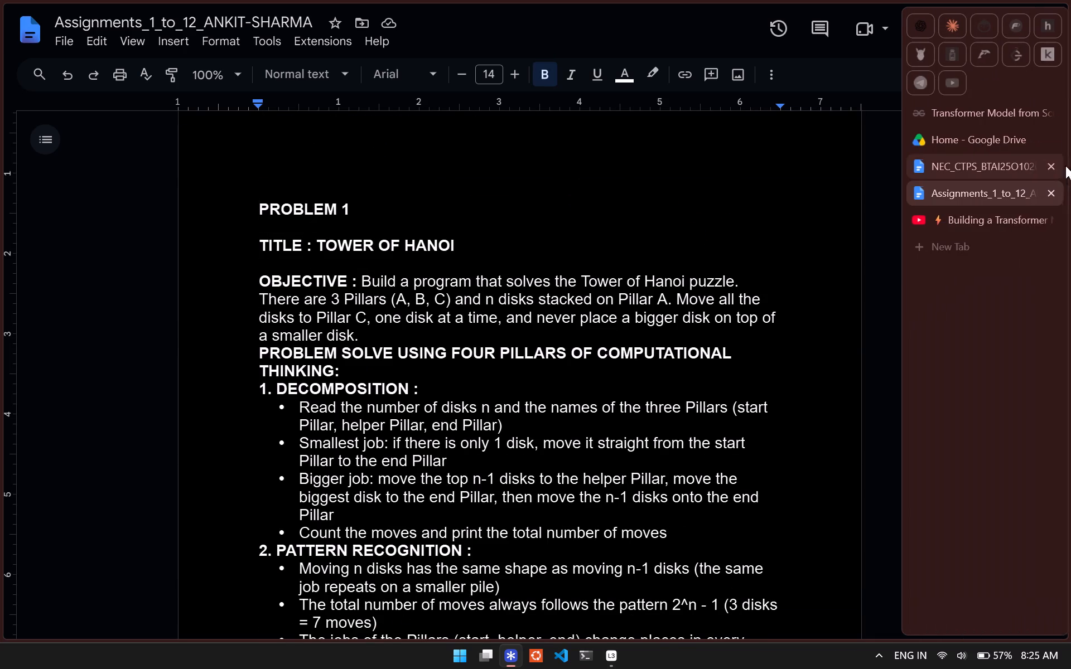
Switch to the NEC_CTPS document and examine how its Tower of Hanoi flowchart, code and output sections are laid out.
click(967, 166)
scroll(569, 451, up, 1)
scroll(570, 448, down, 15)
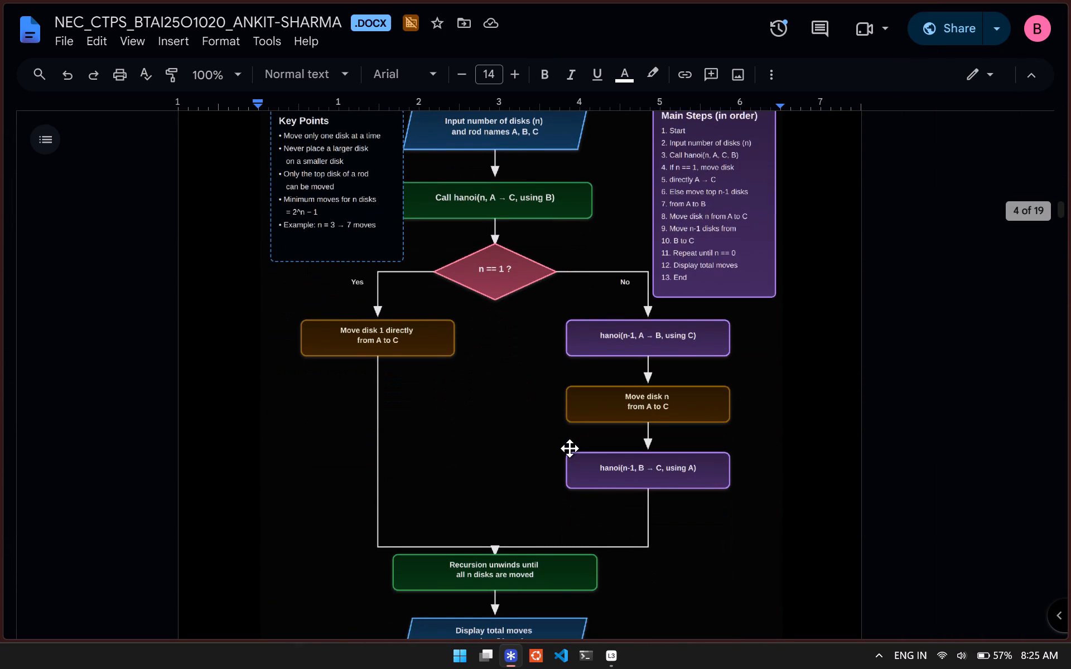
scroll(570, 448, up, 1)
scroll(570, 448, down, 11)
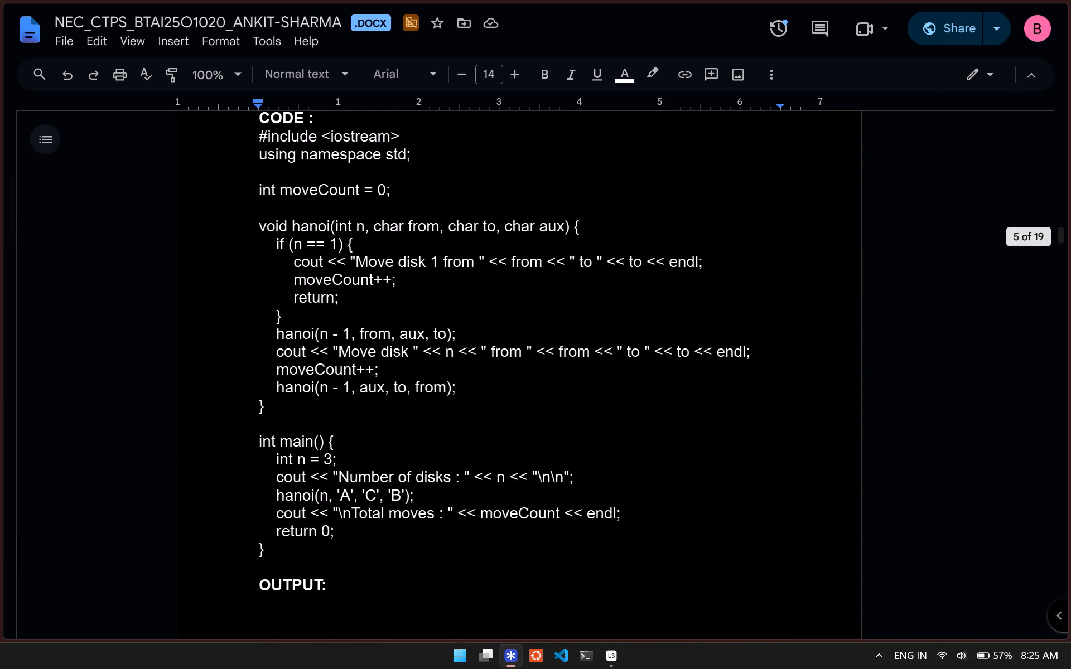
scroll(570, 448, down, 10)
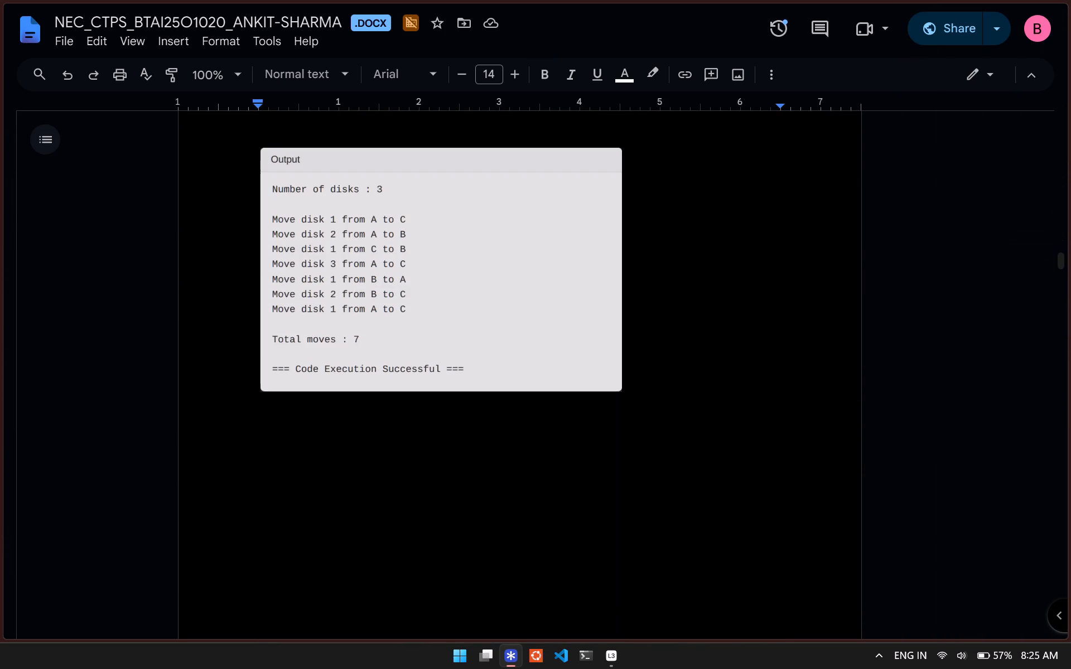
scroll(570, 448, up, 1)
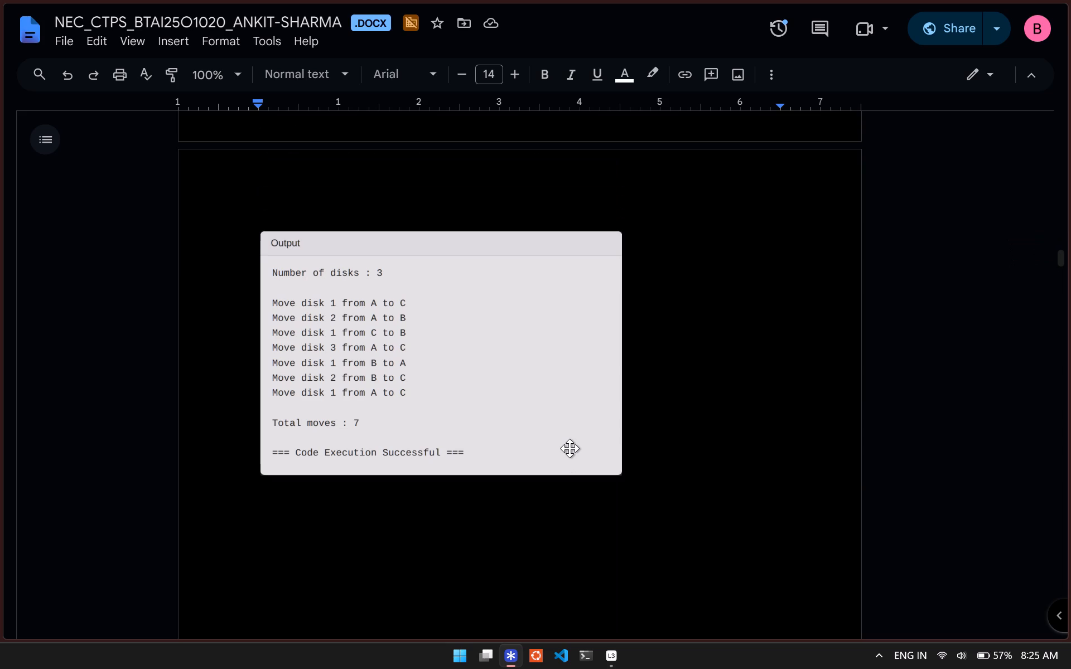
Switch back to the Assignments_1_to_12 document.
click(985, 192)
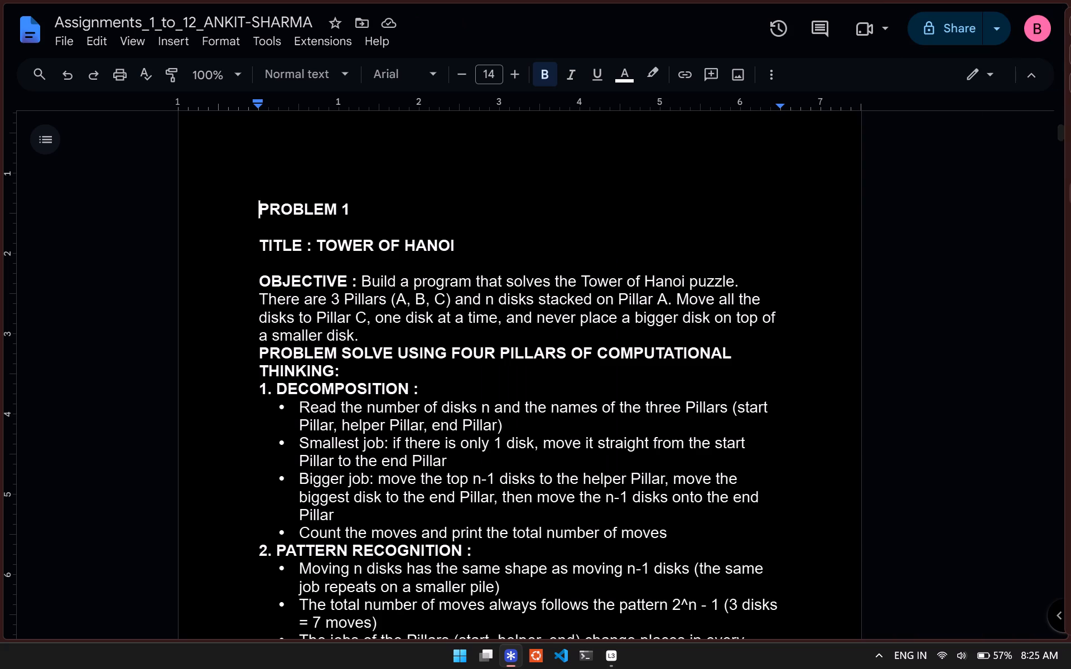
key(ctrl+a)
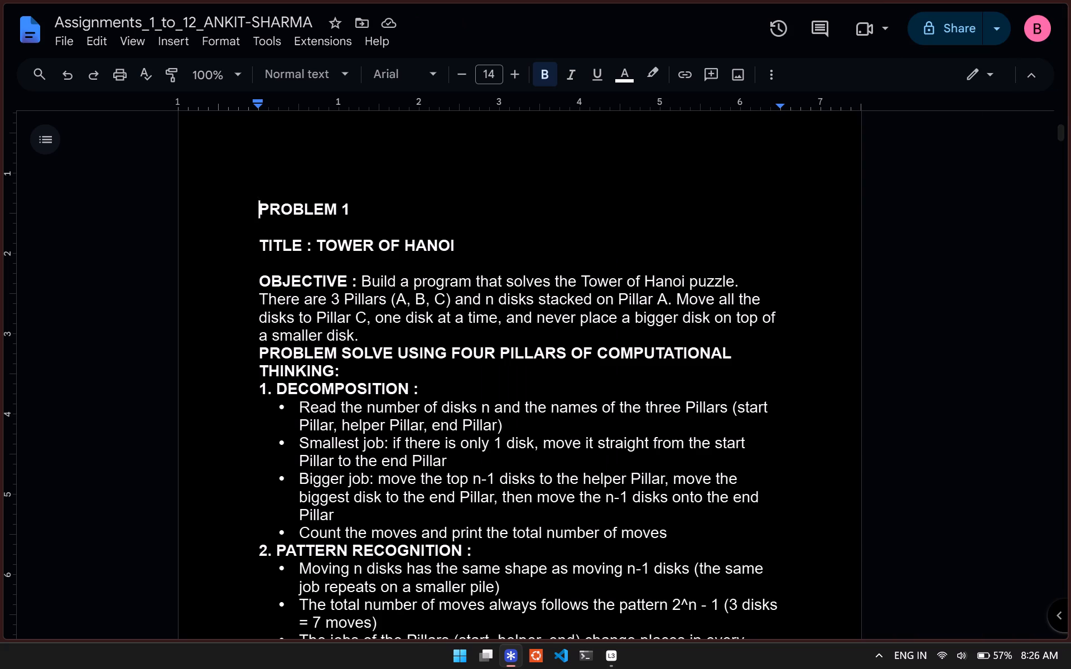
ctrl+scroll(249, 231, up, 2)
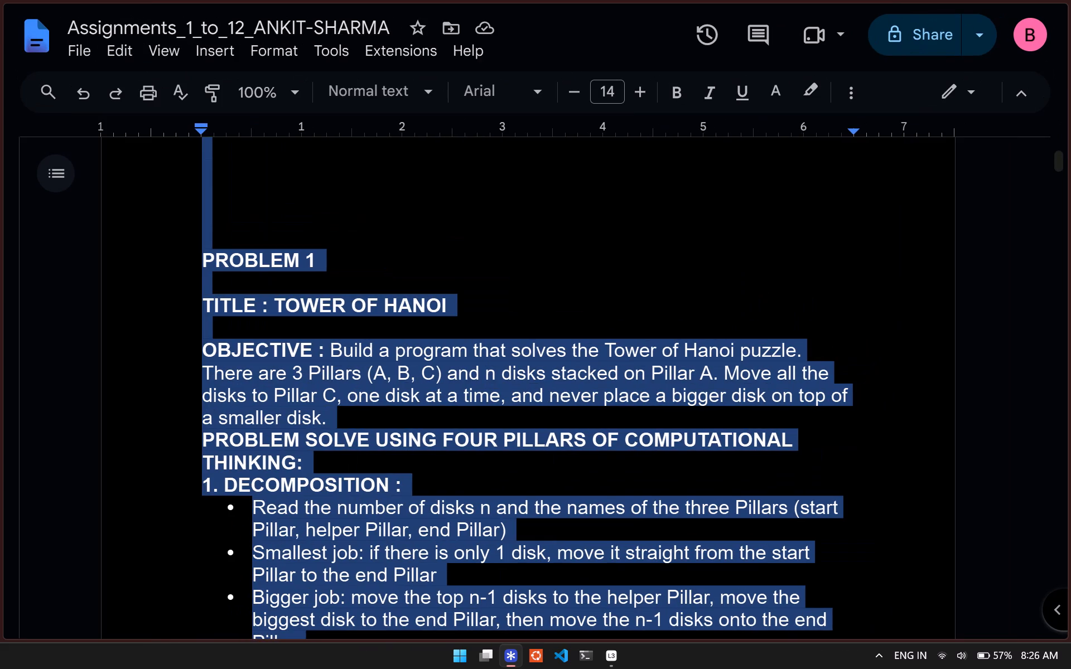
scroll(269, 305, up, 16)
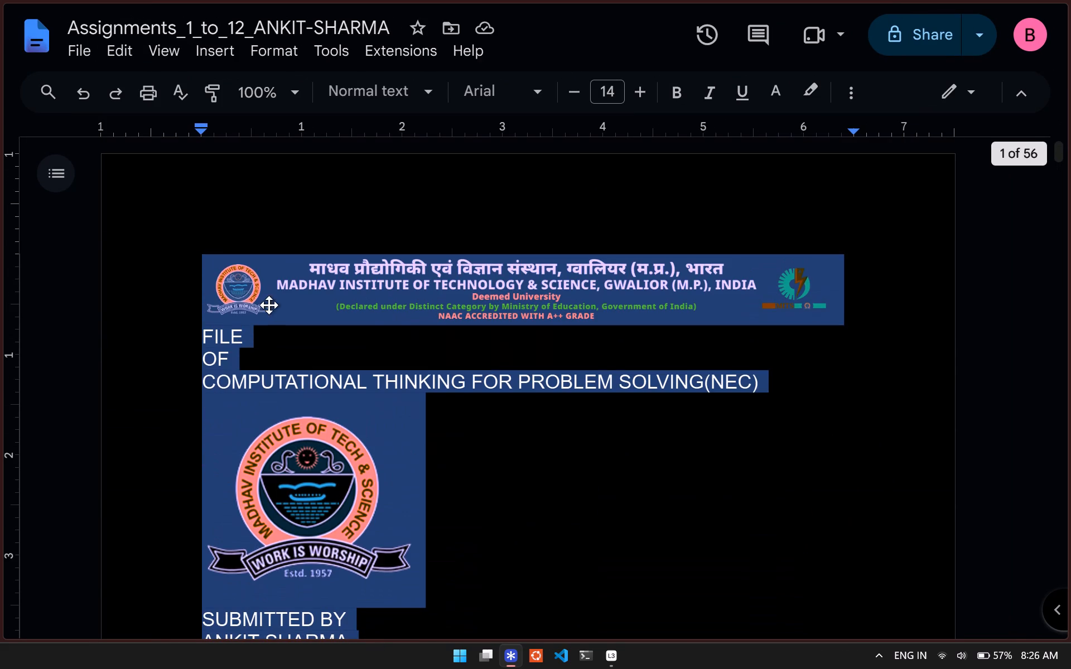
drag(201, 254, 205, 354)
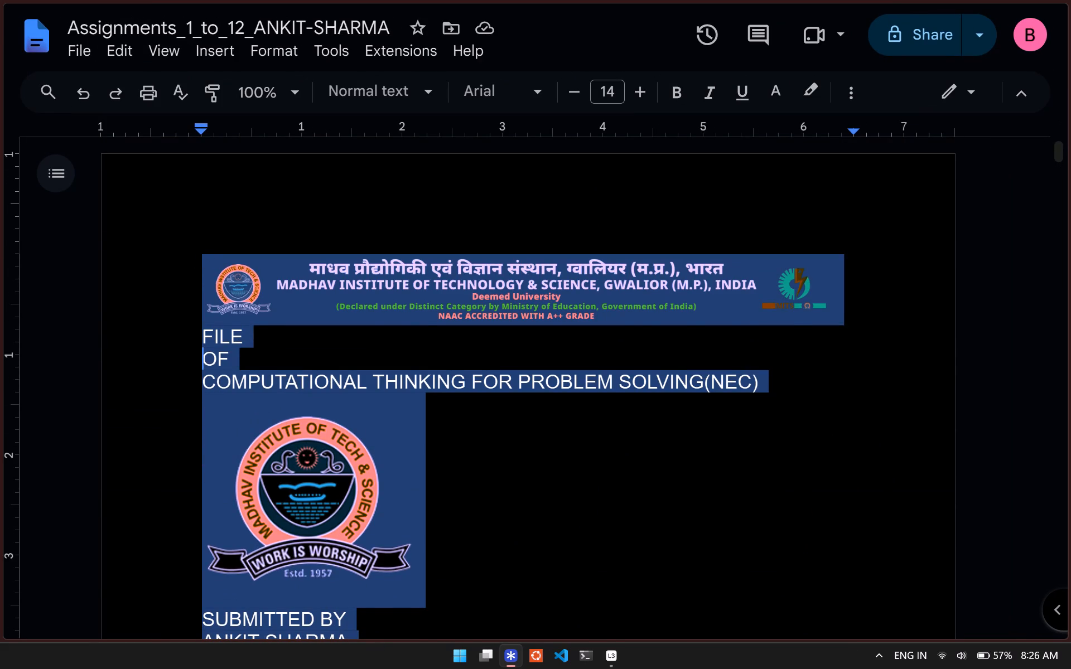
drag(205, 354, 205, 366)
Copy everything from the "PROBLEM 1" heading through the River Crossing output image of Problem 12, leaving out the cover page.
scroll(249, 388, down, 15)
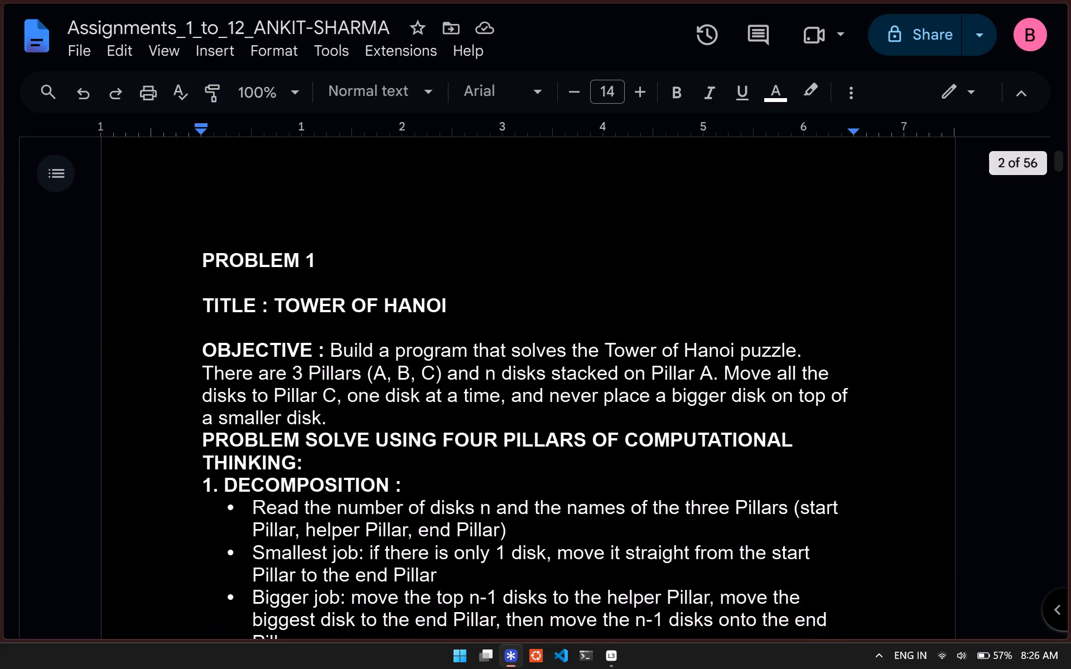
drag(200, 258, 334, 668)
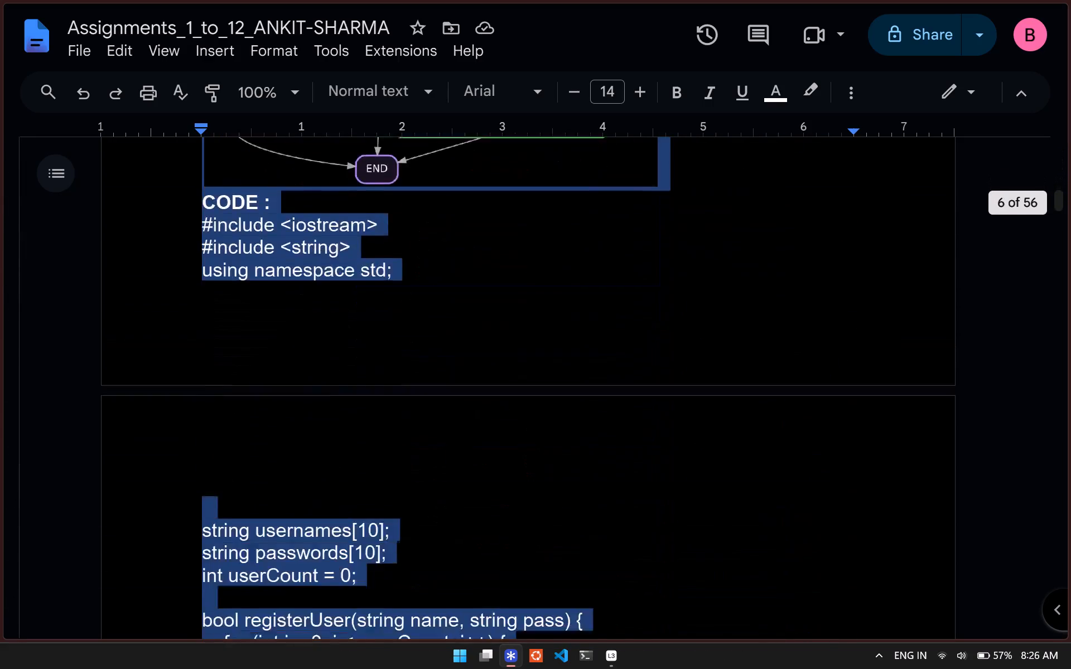
drag(334, 668, 332, 668)
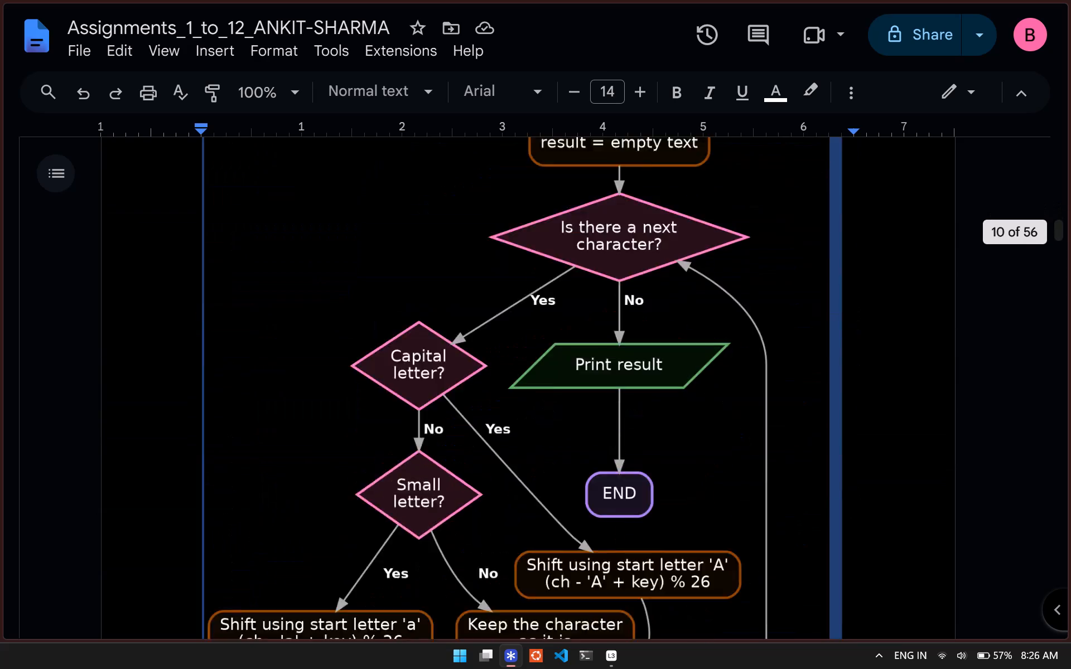
drag(332, 668, 329, 668)
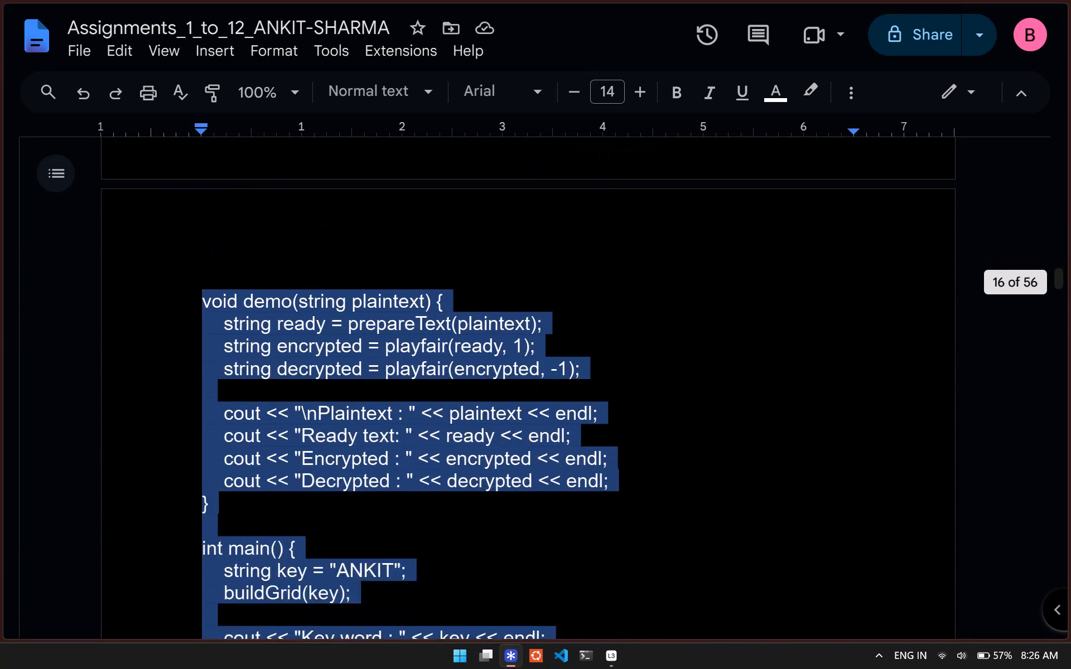
drag(329, 668, 331, 664)
right_click(571, 394)
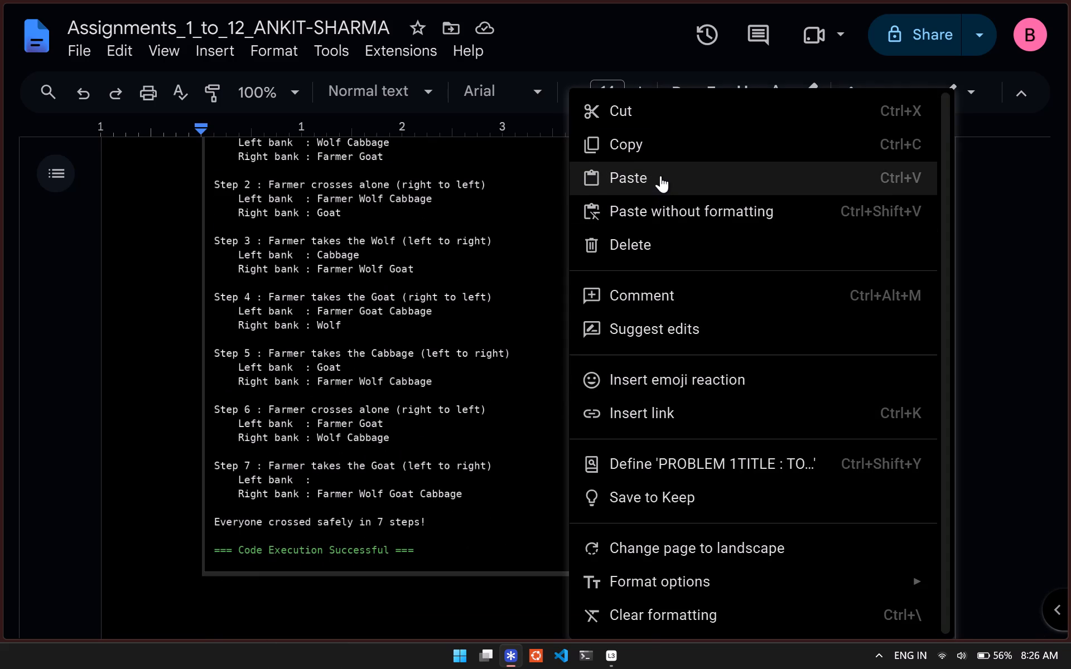
click(649, 143)
click(649, 143)
click(103, 337)
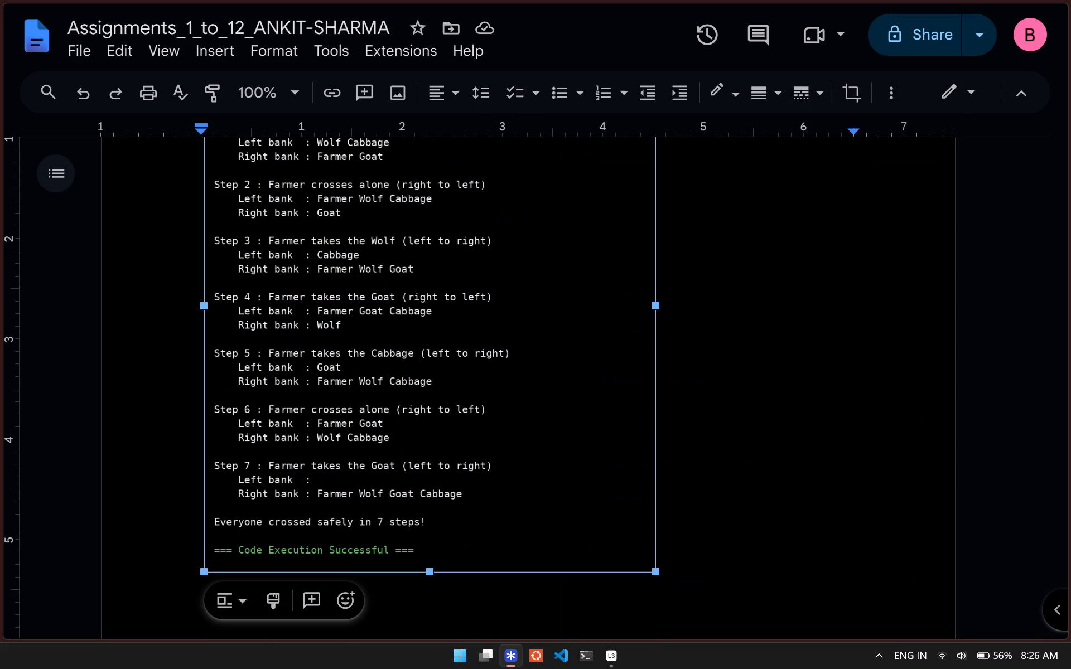
Switch to the NEC_CTPS document and paste the copied Problems 1 to 12 at the start of the page after the cover page.
scroll(879, 372, up, 4)
click(984, 167)
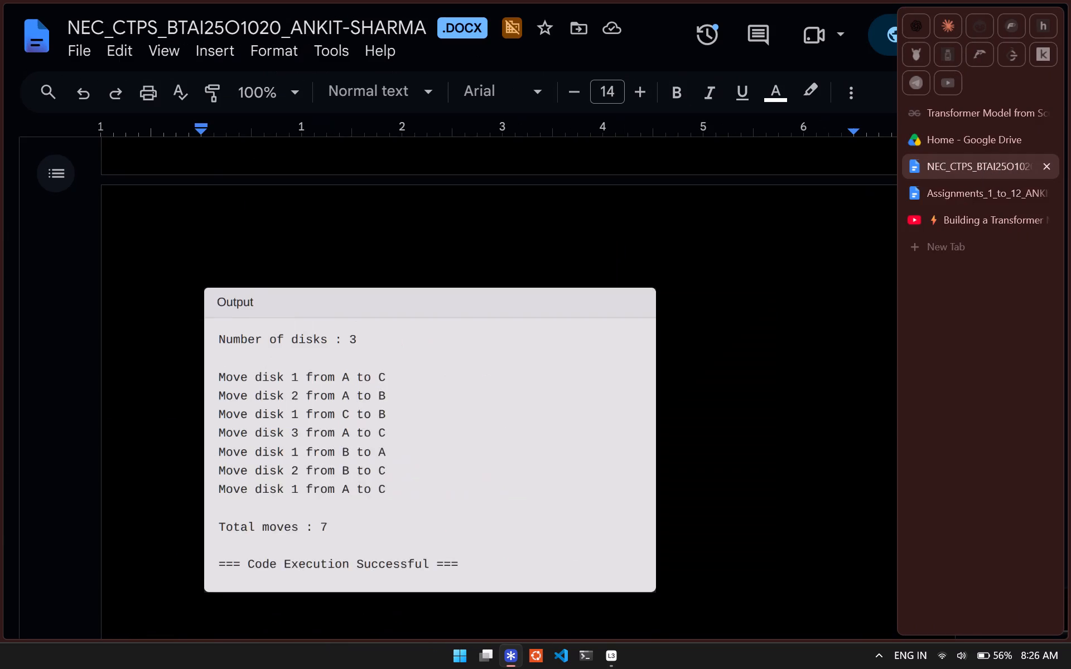
scroll(629, 473, down, 5)
scroll(630, 472, up, 19)
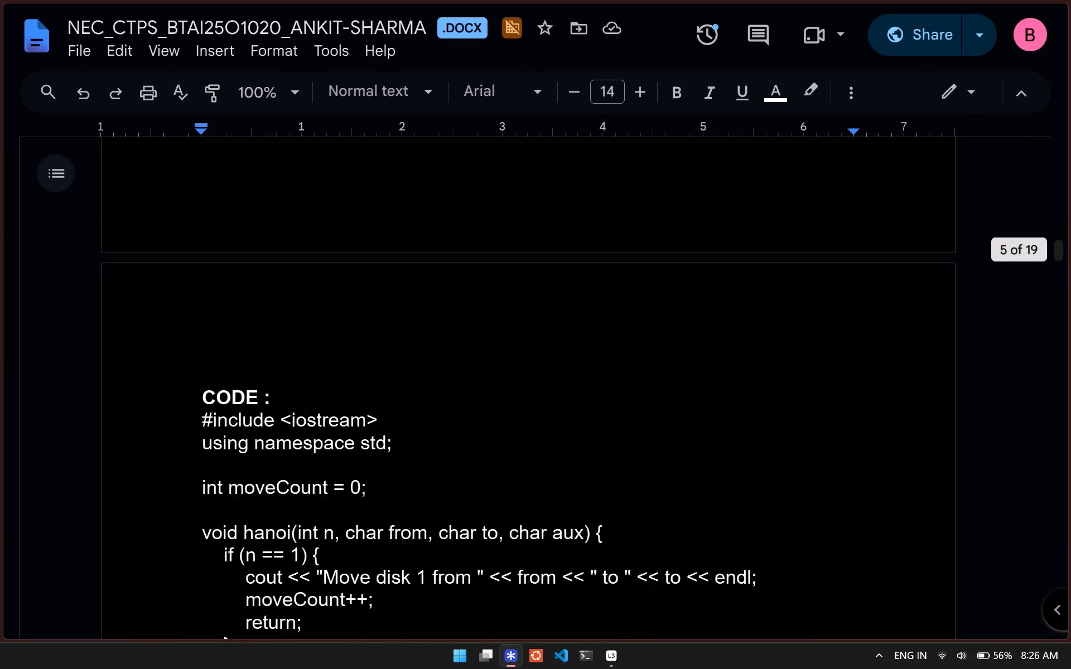
scroll(631, 468, up, 6)
scroll(631, 468, down, 4)
scroll(631, 468, up, 6)
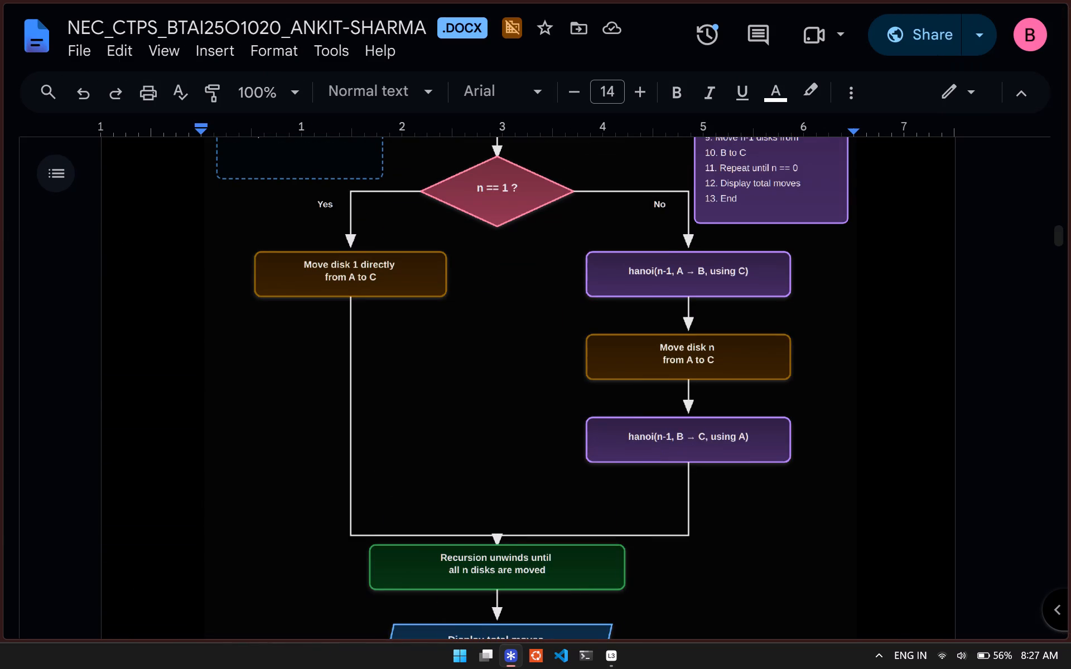
drag(1049, 235, 1048, 186)
drag(1059, 248, 1047, 133)
scroll(556, 554, down, 15)
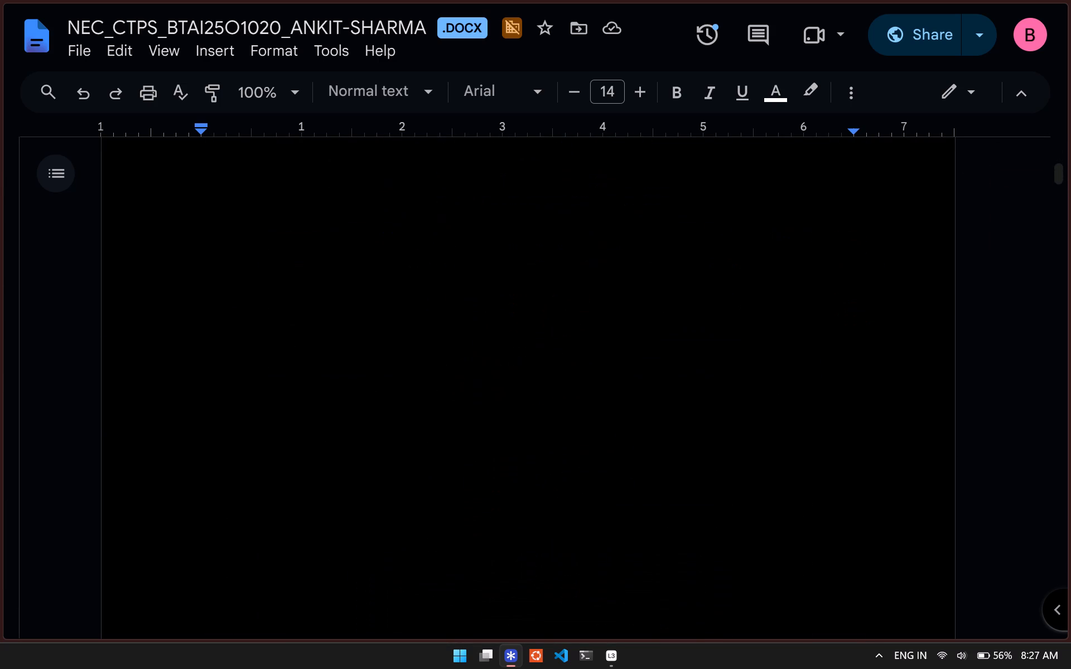
scroll(214, 252, up, 2)
scroll(197, 334, up, 2)
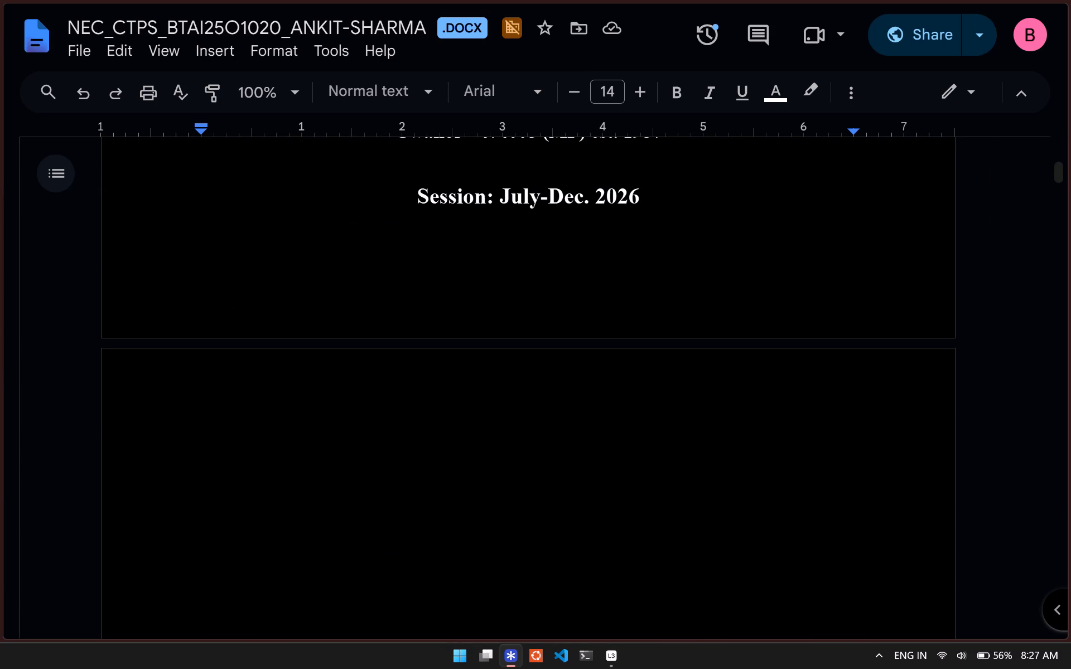
click(171, 401)
key(ctrl+b)
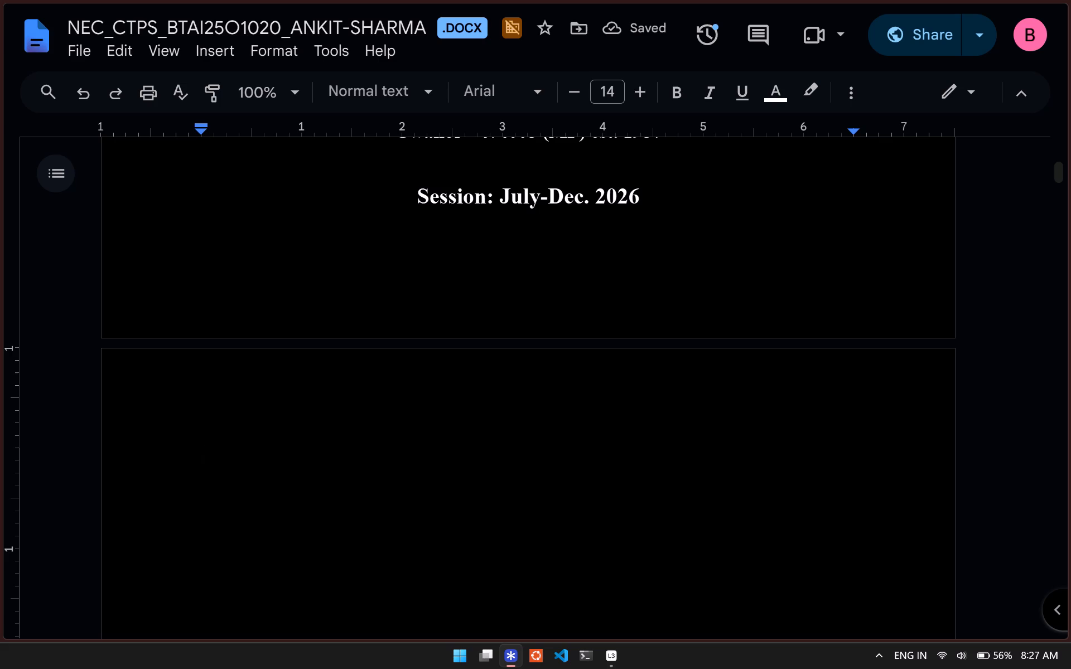
key(ctrl+v)
Cut the original NEC_CTPS content after the pasted River Crossing output, from the Tower of Hanoi "PROBLEM 1" heading through the end.
scroll(480, 522, down, 4)
scroll(480, 523, up, 5)
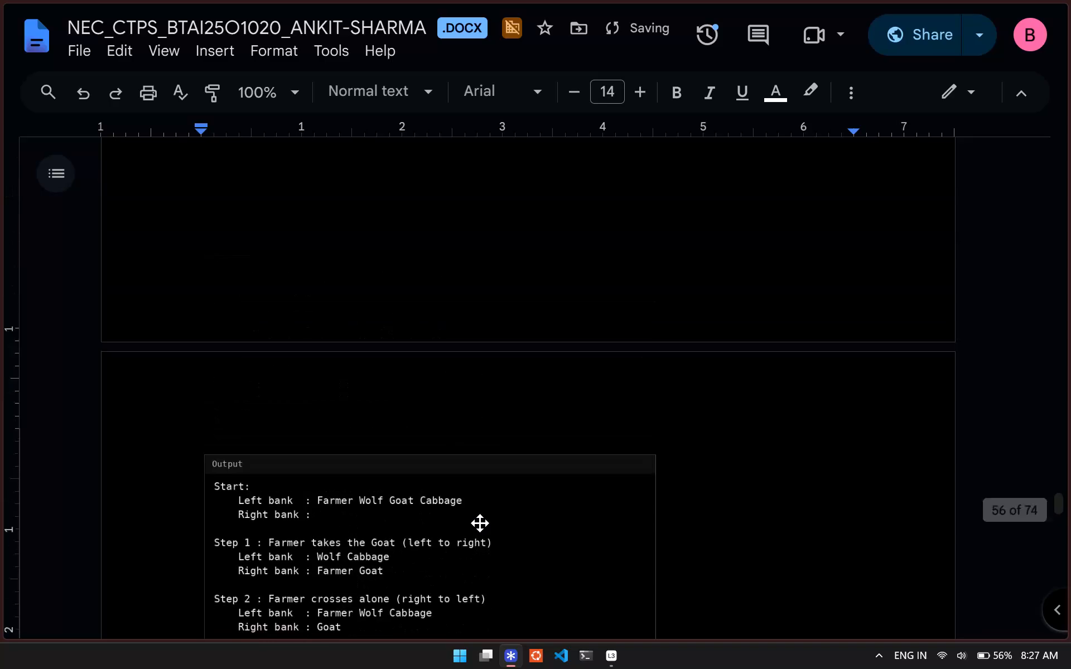
scroll(480, 523, down, 20)
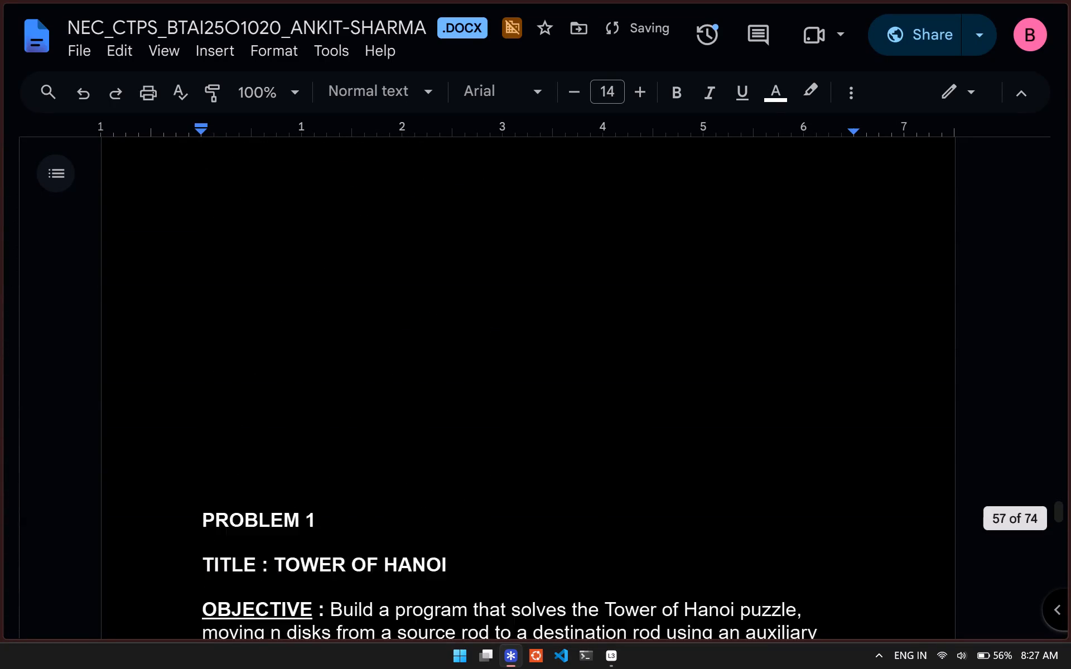
scroll(480, 523, down, 2)
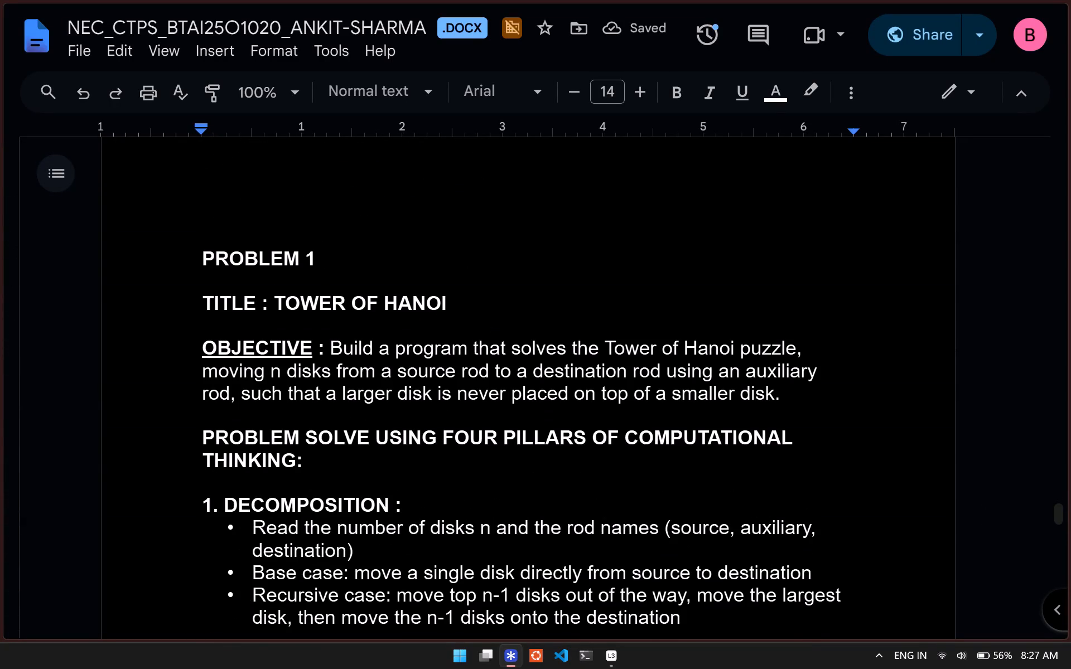
drag(196, 260, 472, 668)
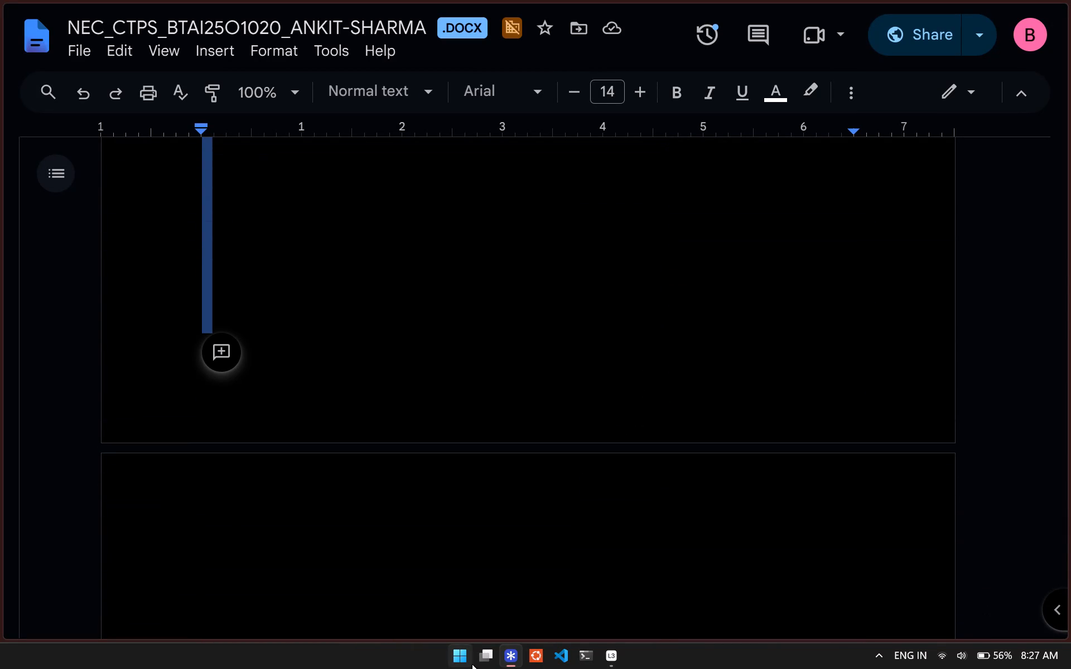
key(ctrl+x)
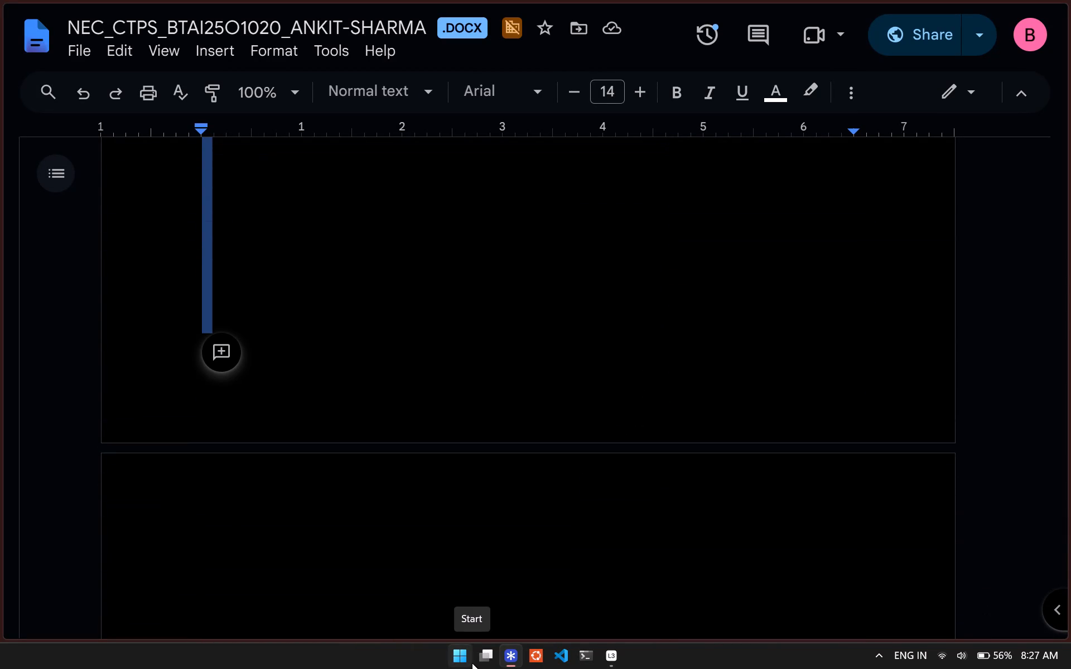
Switch to the Assignments_1_to_12 document and add three line breaks after the River Crossing output image.
scroll(522, 522, up, 7)
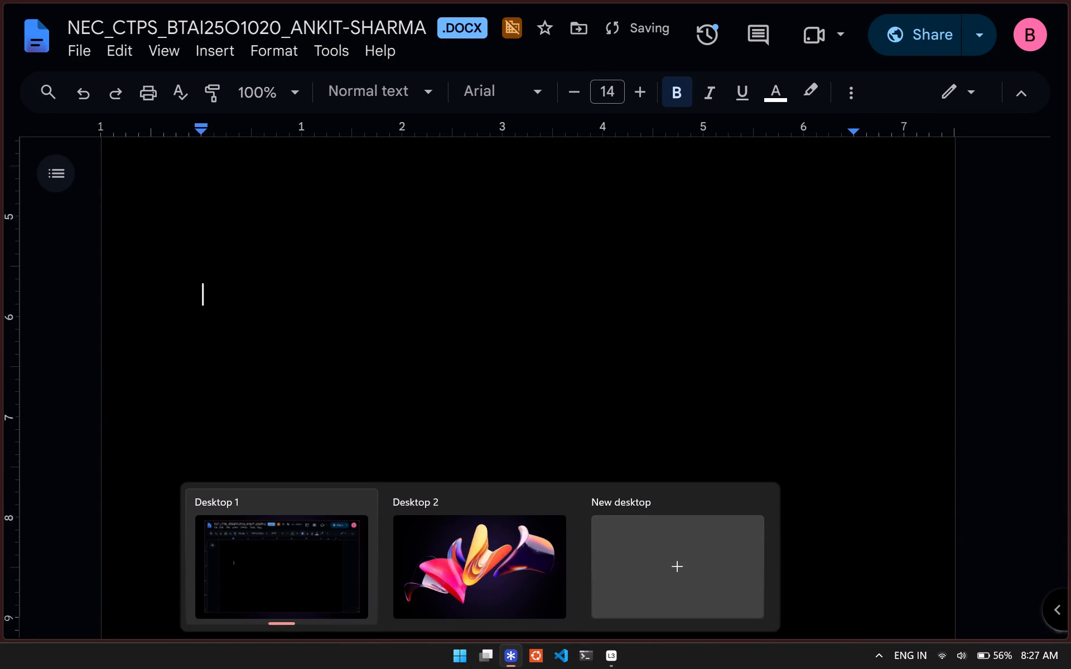
scroll(481, 288, up, 18)
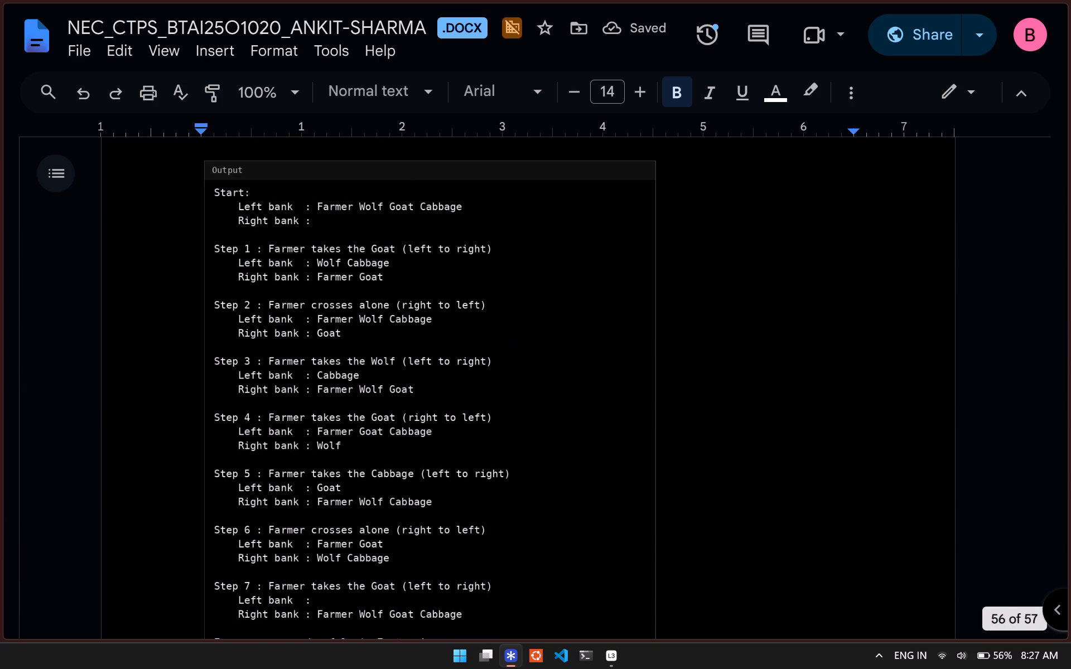
click(952, 194)
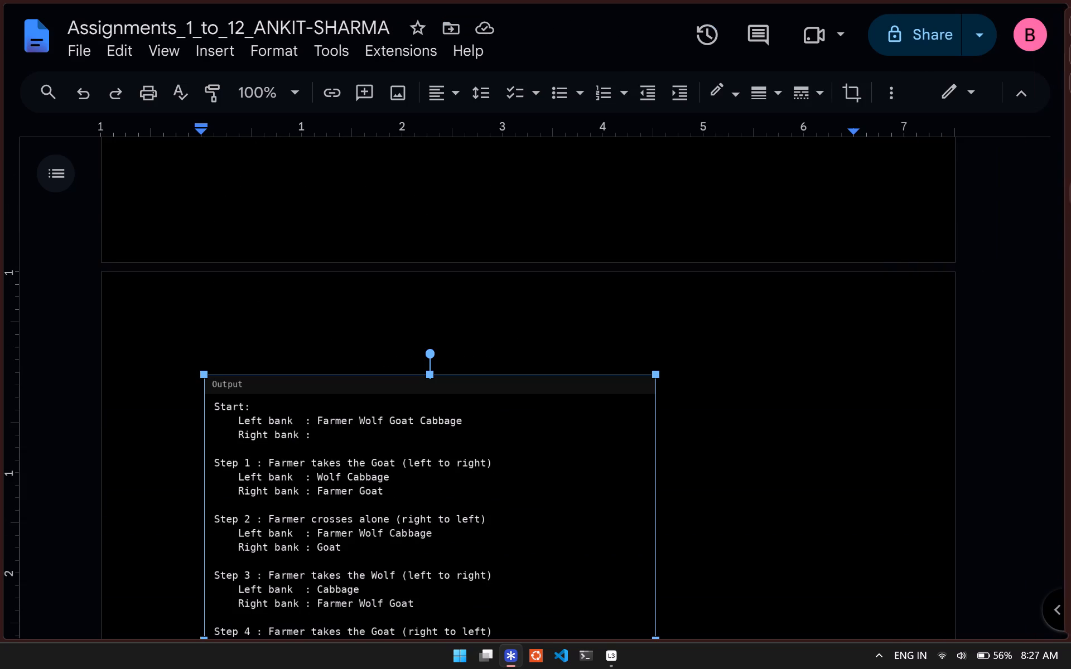
scroll(754, 460, up, 6)
scroll(754, 460, down, 16)
click(696, 495)
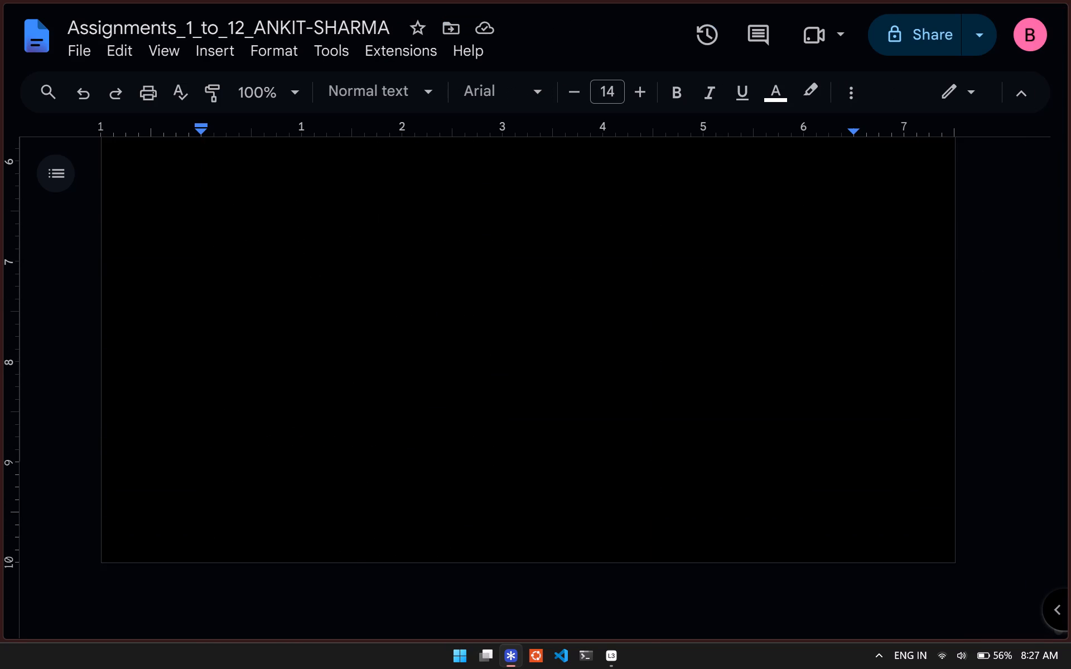
scroll(369, 490, down, 5)
click(237, 418)
scroll(532, 604, down, 6)
click(252, 515)
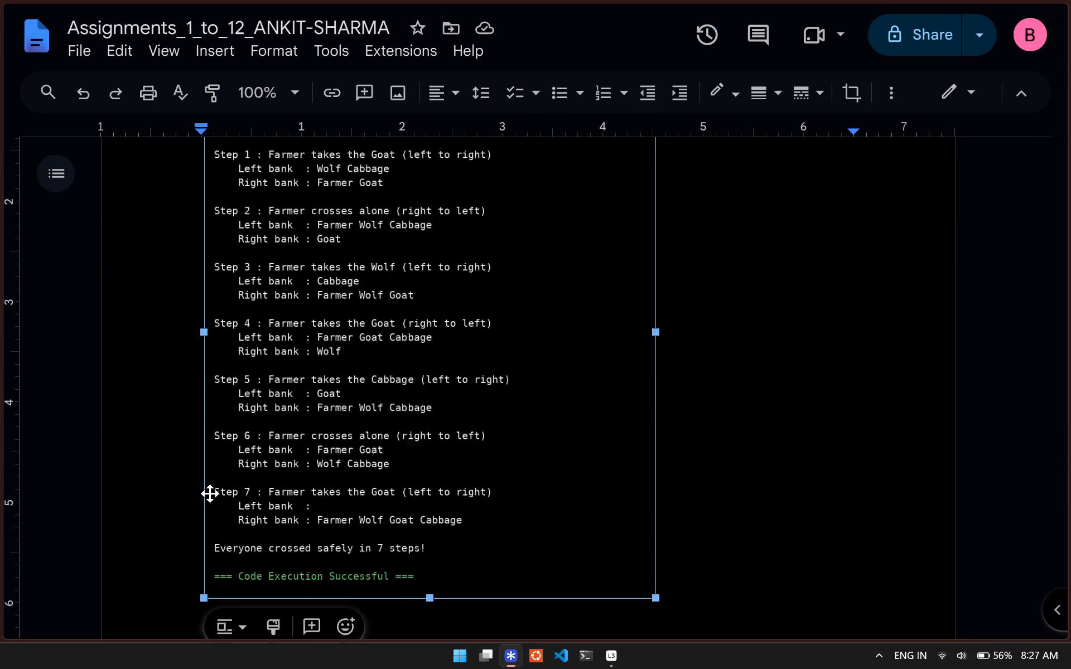
click(210, 493)
click(806, 522)
key(Return)
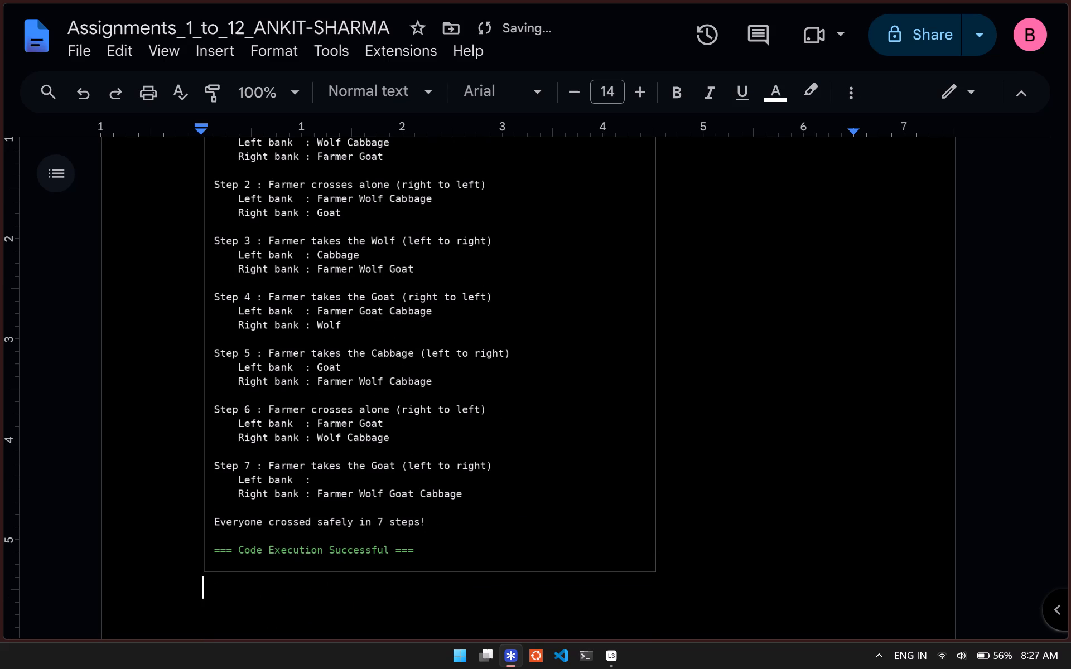
key(Return)
key(Return)
Paste the content cut from NEC_CTPS at the end of the Assignments_1_to_12 document, with bold off at the insertion point.
key(ctrl+b)
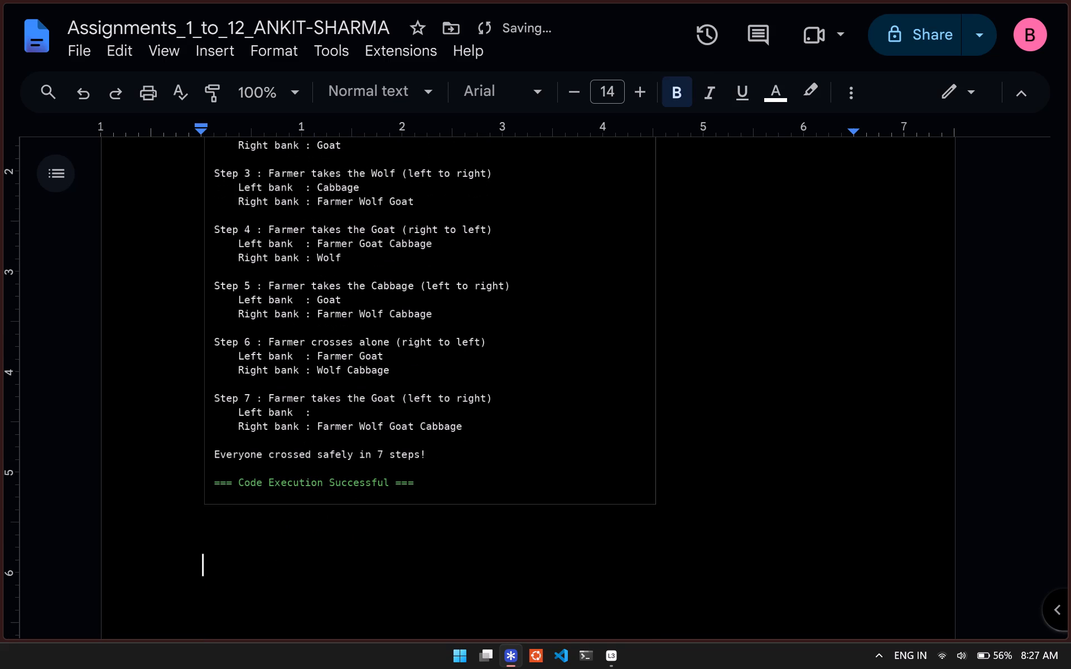
key(ctrl+b)
key(ctrl+v)
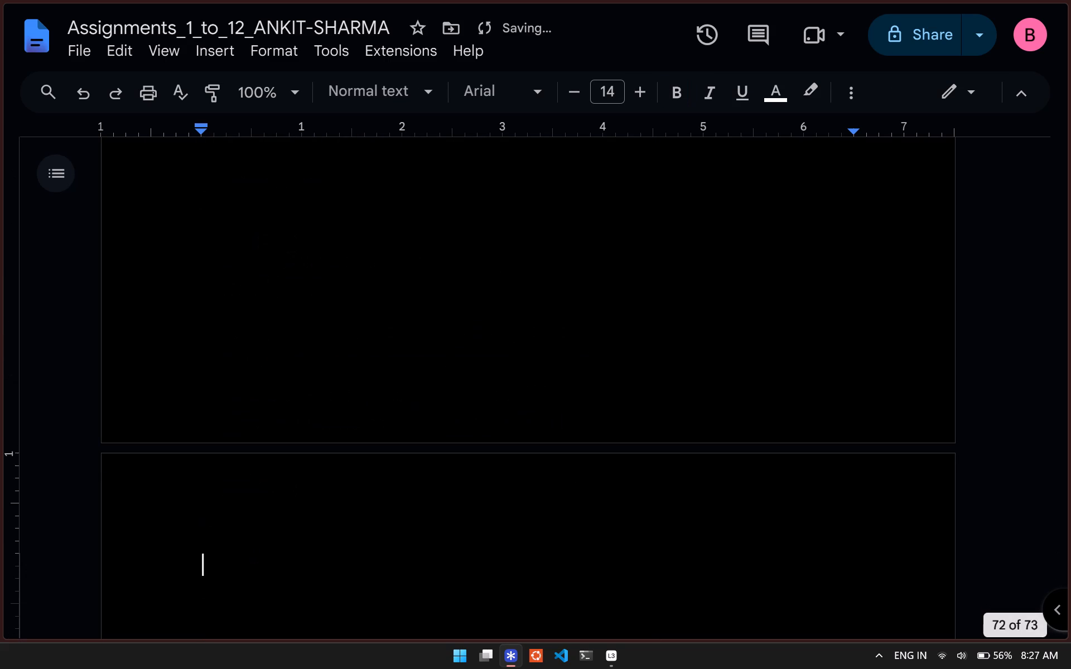
scroll(794, 518, up, 8)
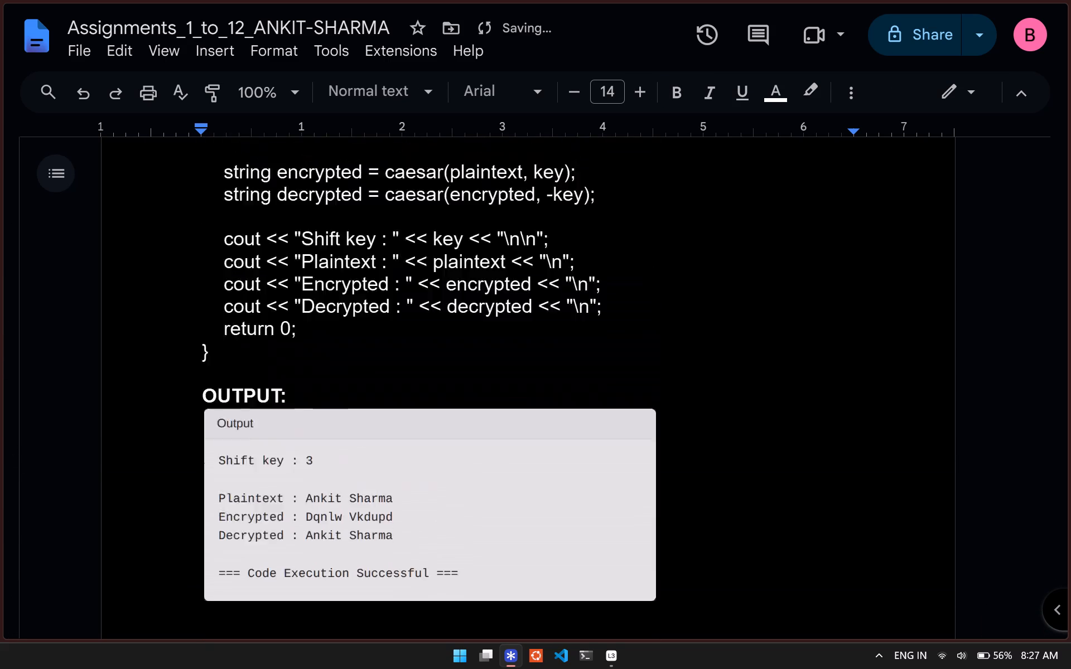
scroll(765, 522, up, 9)
click(926, 169)
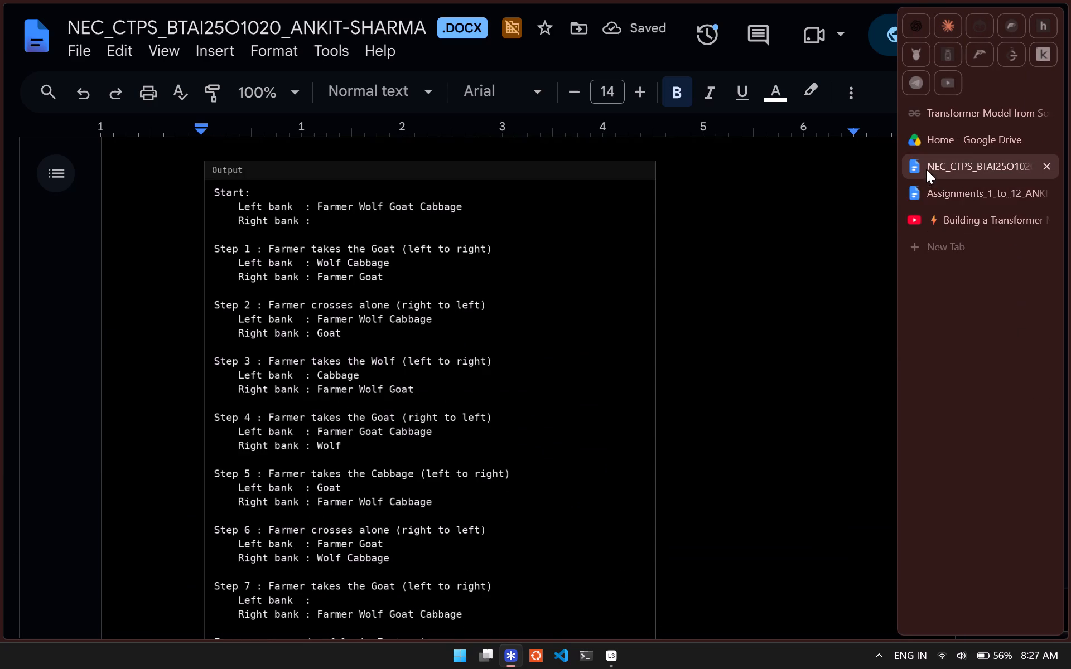
scroll(734, 517, up, 5)
scroll(971, 608, up, 1)
scroll(459, 418, up, 4)
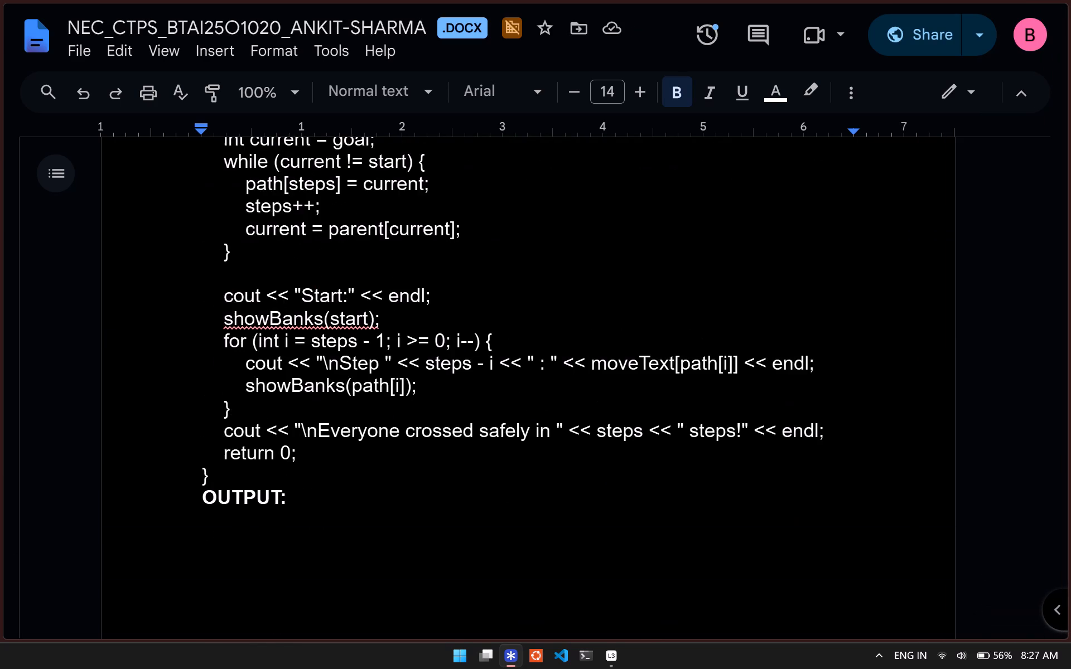
scroll(426, 533, up, 3)
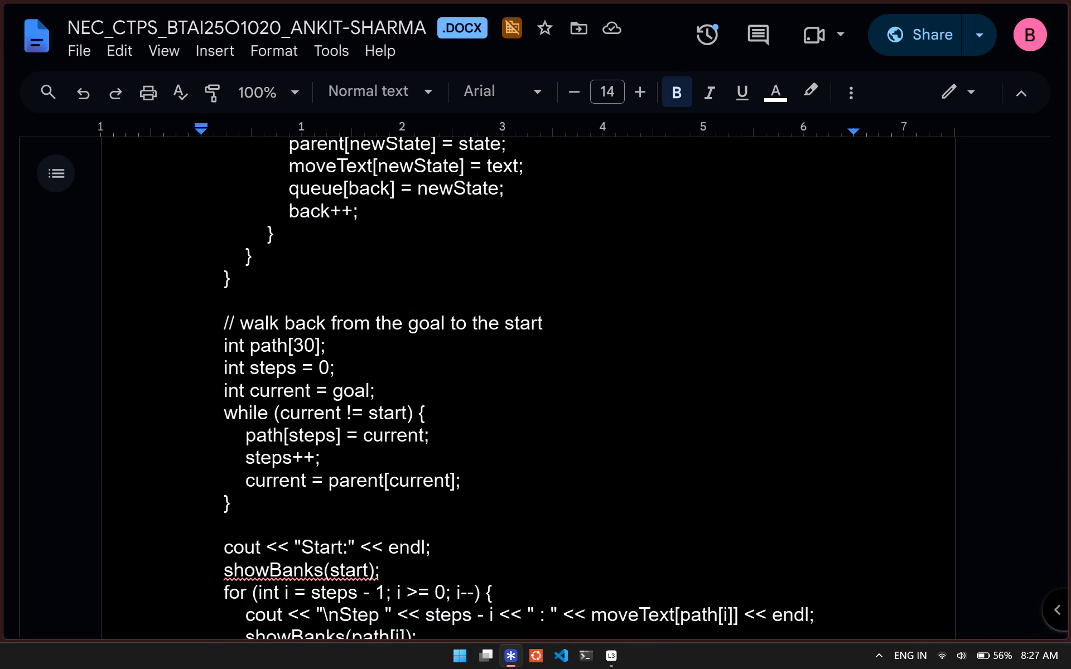
scroll(828, 555, up, 10)
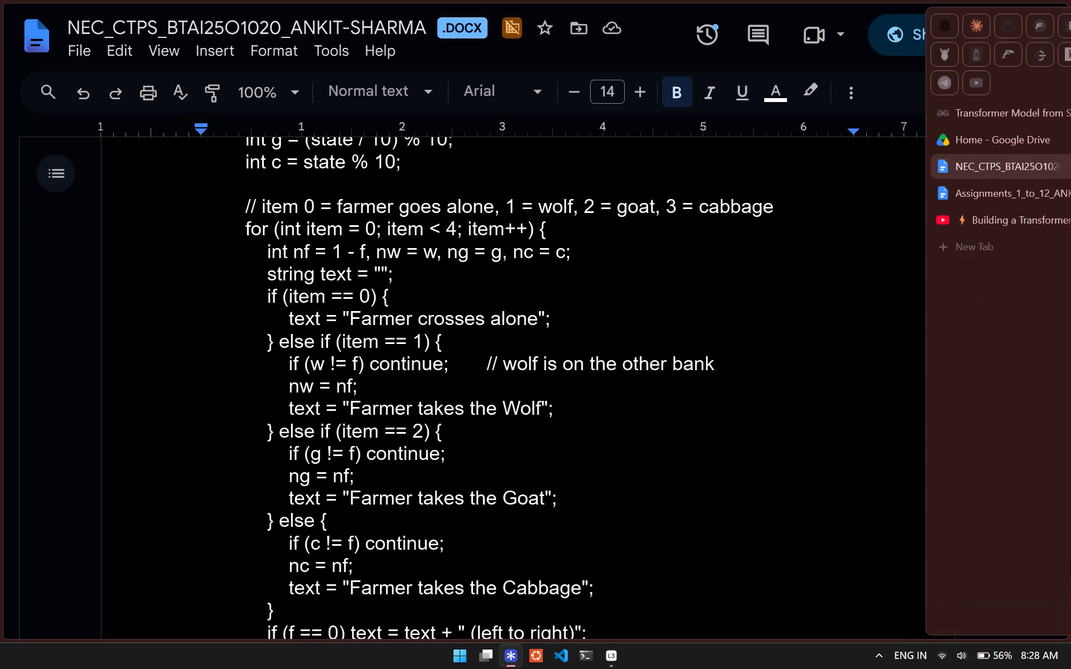
scroll(1070, 561, up, 2)
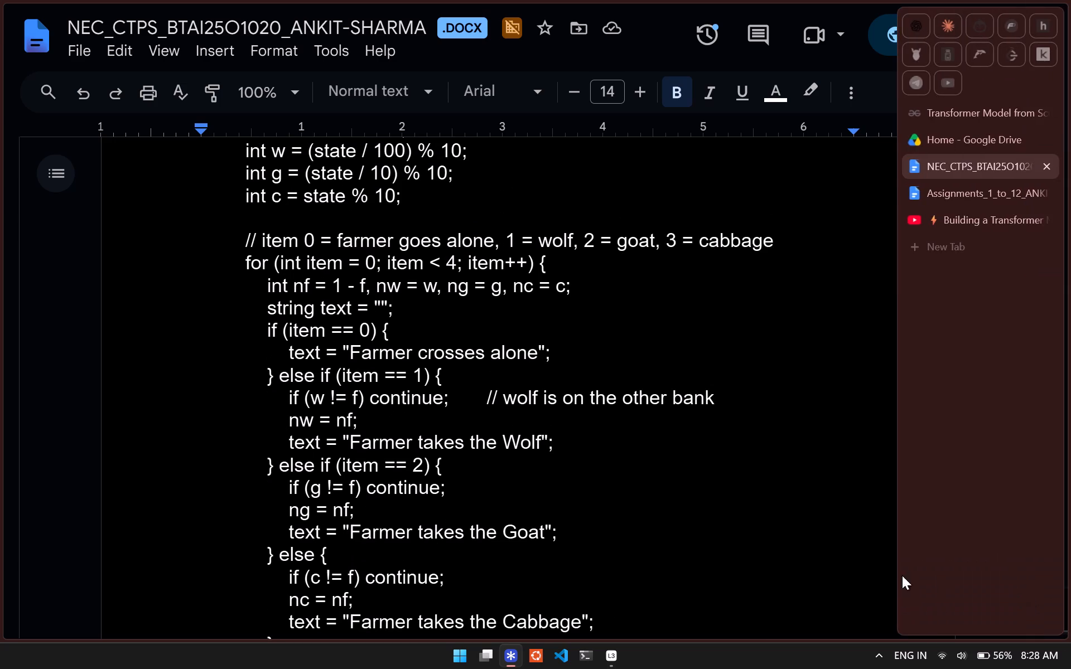
scroll(821, 578, up, 20)
scroll(821, 578, up, 5)
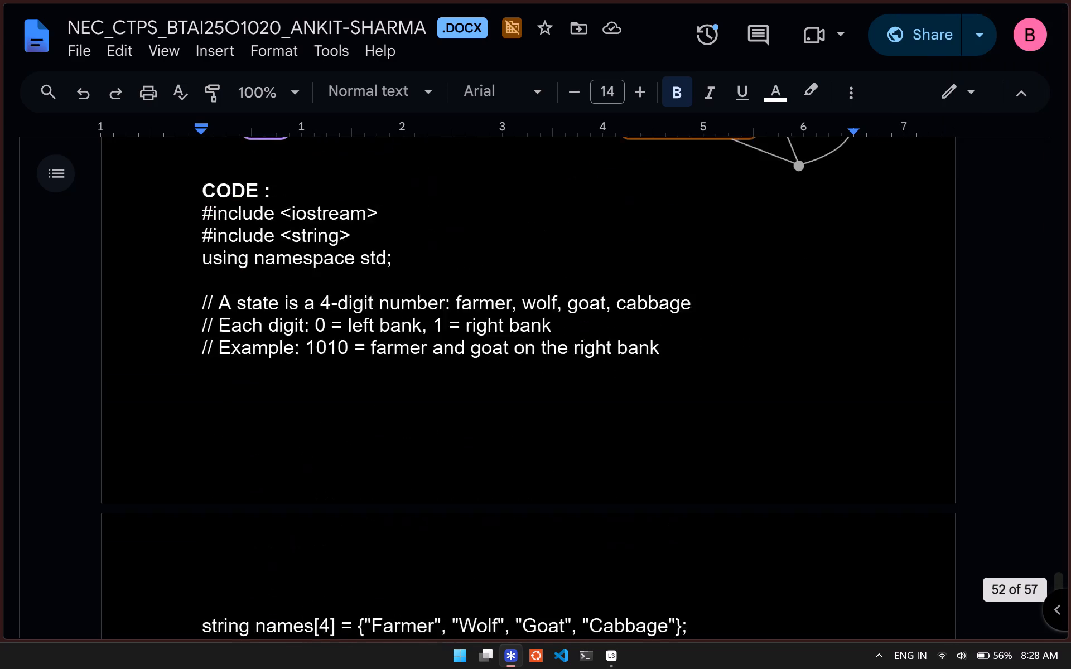
scroll(824, 570, down, 1)
scroll(824, 570, up, 3)
scroll(824, 570, down, 7)
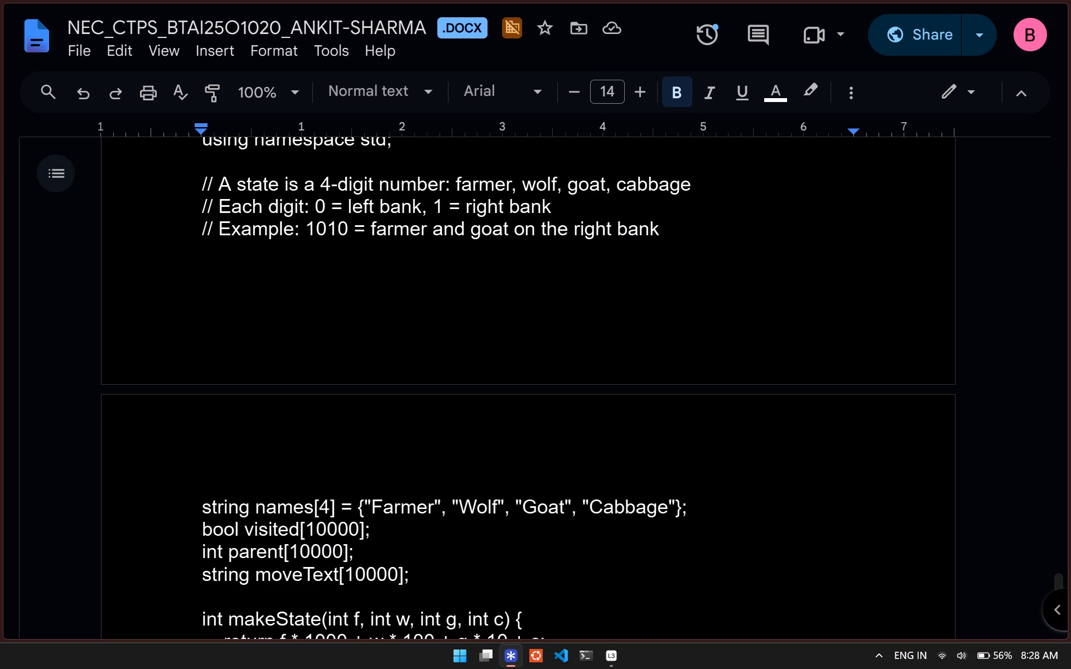
scroll(828, 555, down, 2)
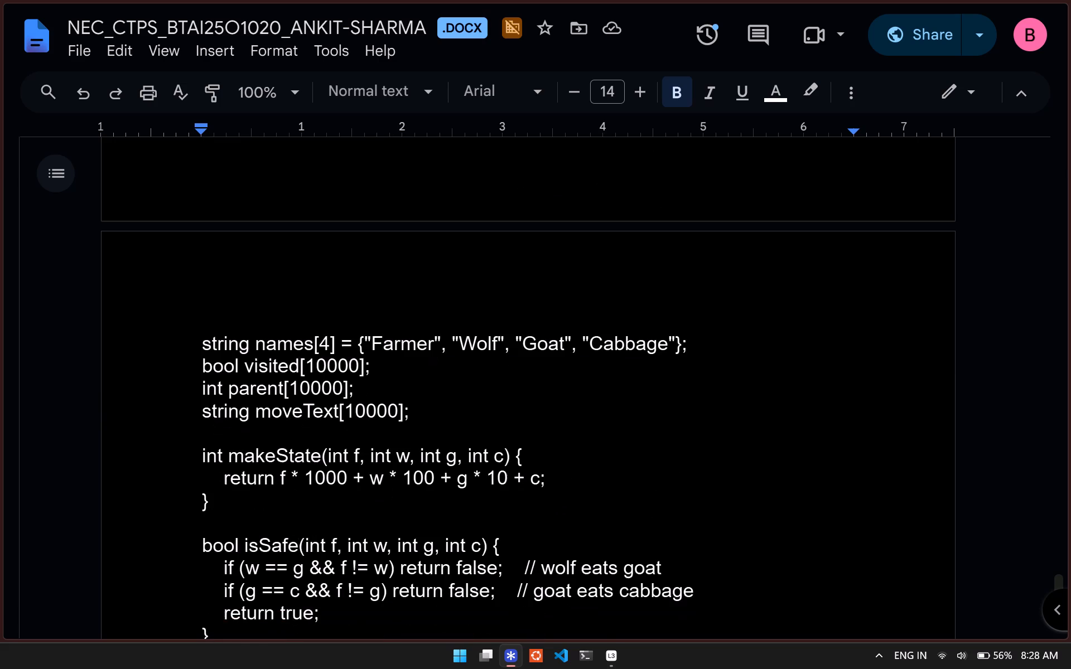
scroll(828, 555, up, 2)
scroll(828, 555, down, 1)
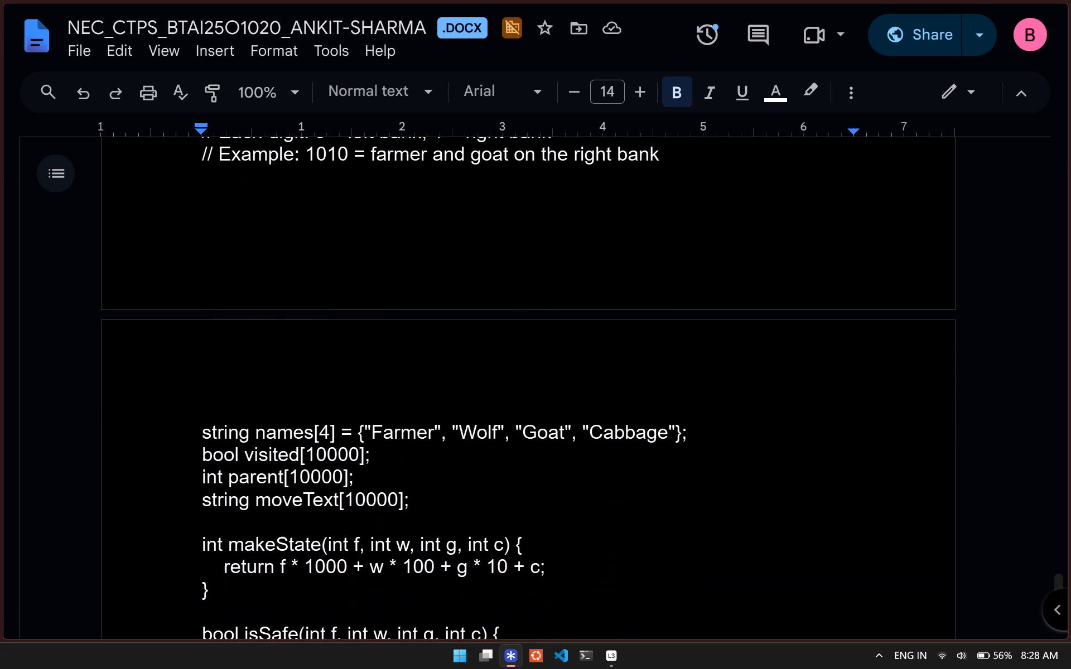